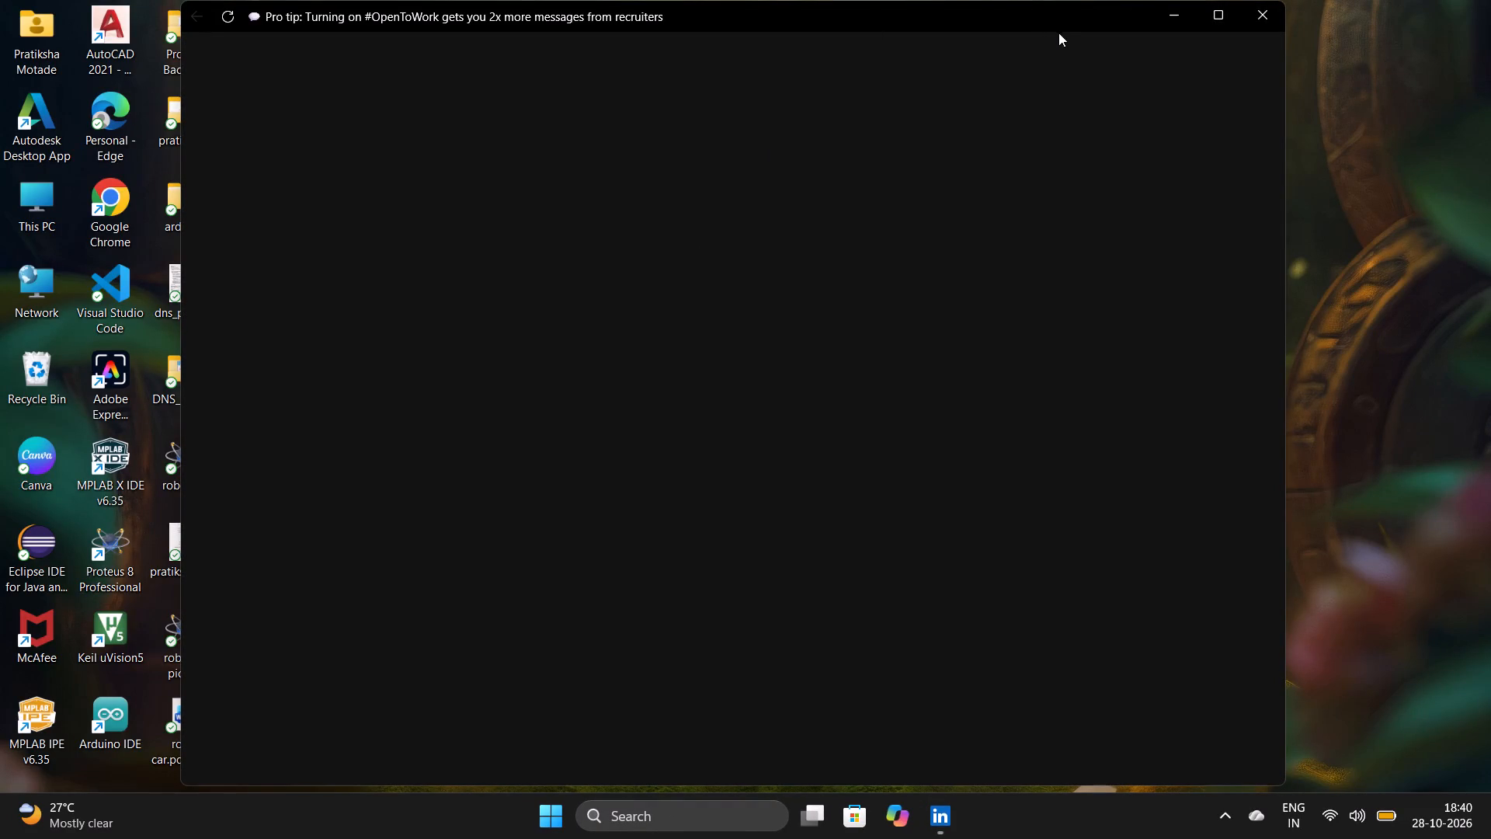
Close the blank LinkedIn window that covers the desktop.
click(1263, 21)
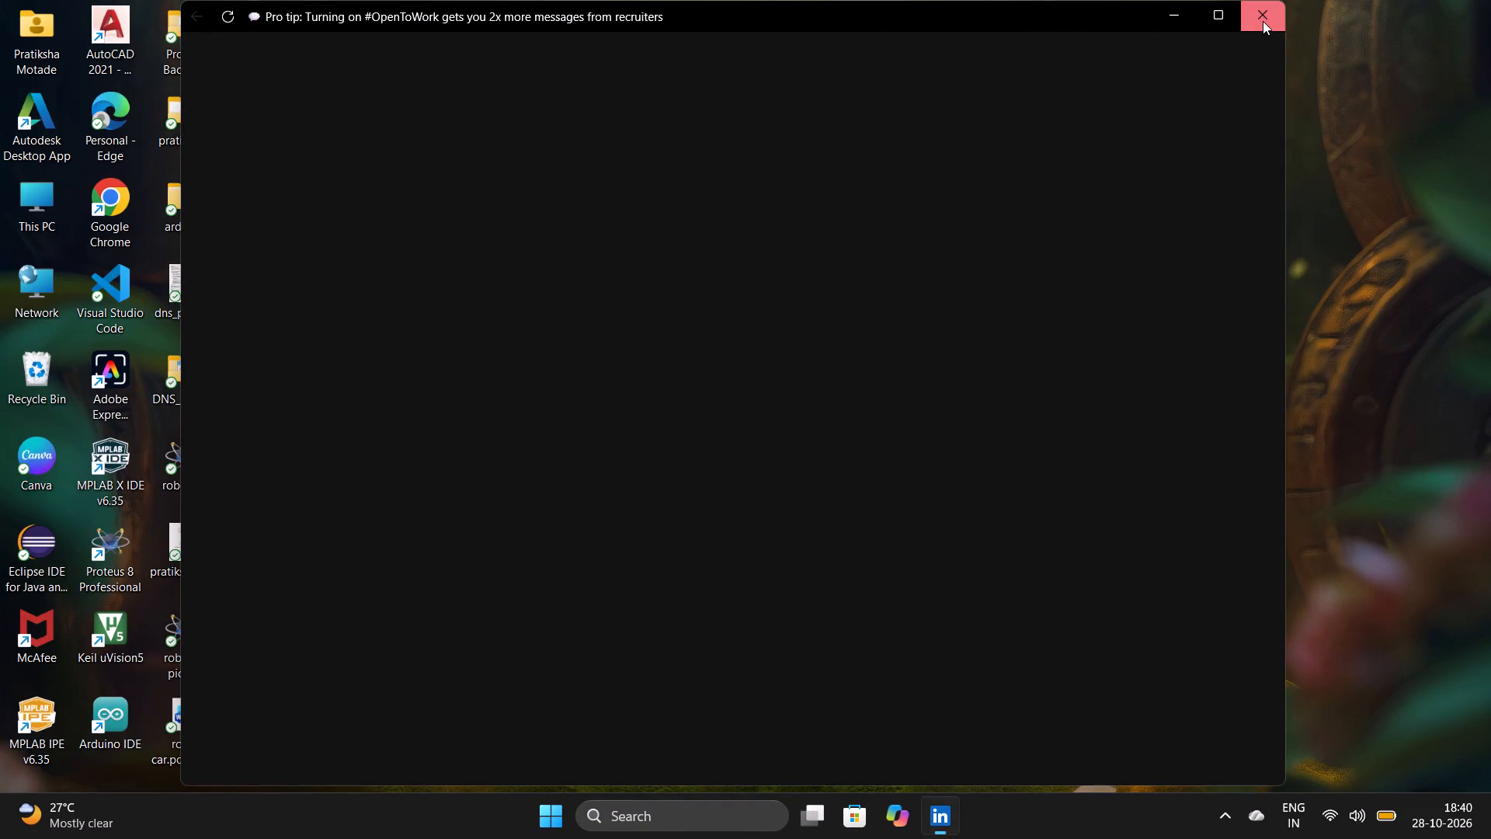
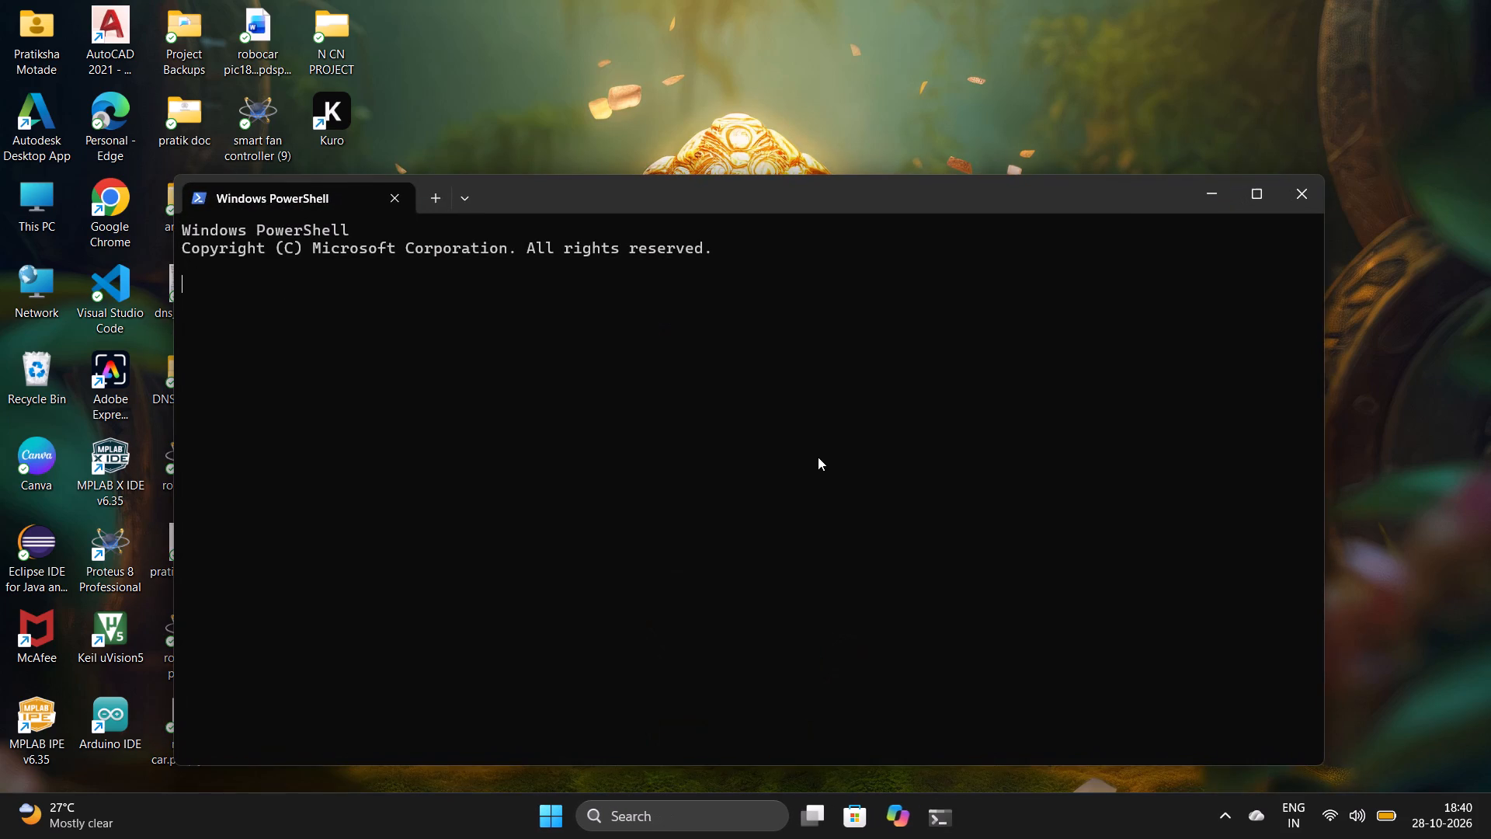
click(1307, 189)
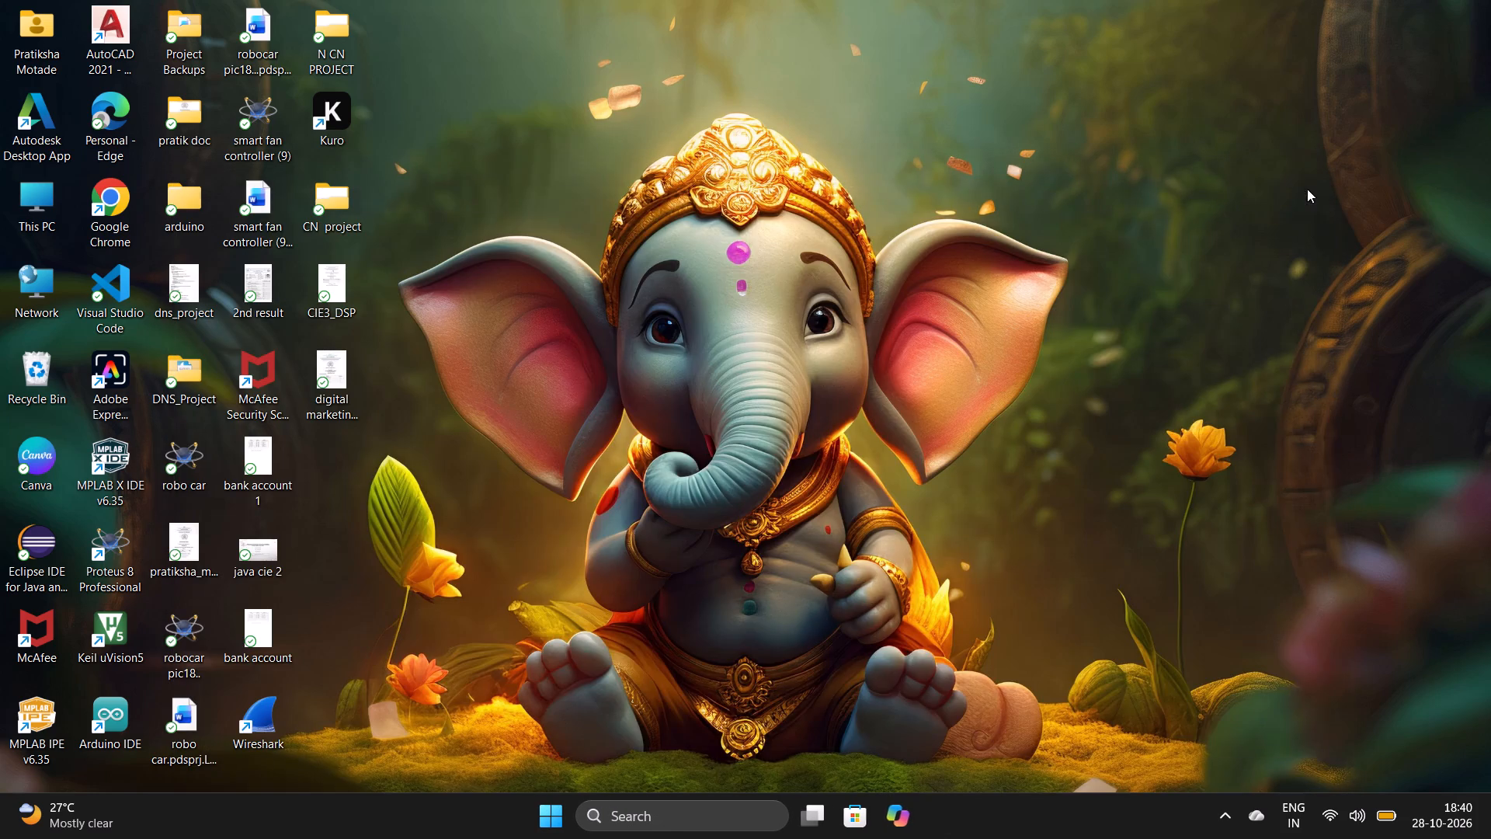
click(691, 827)
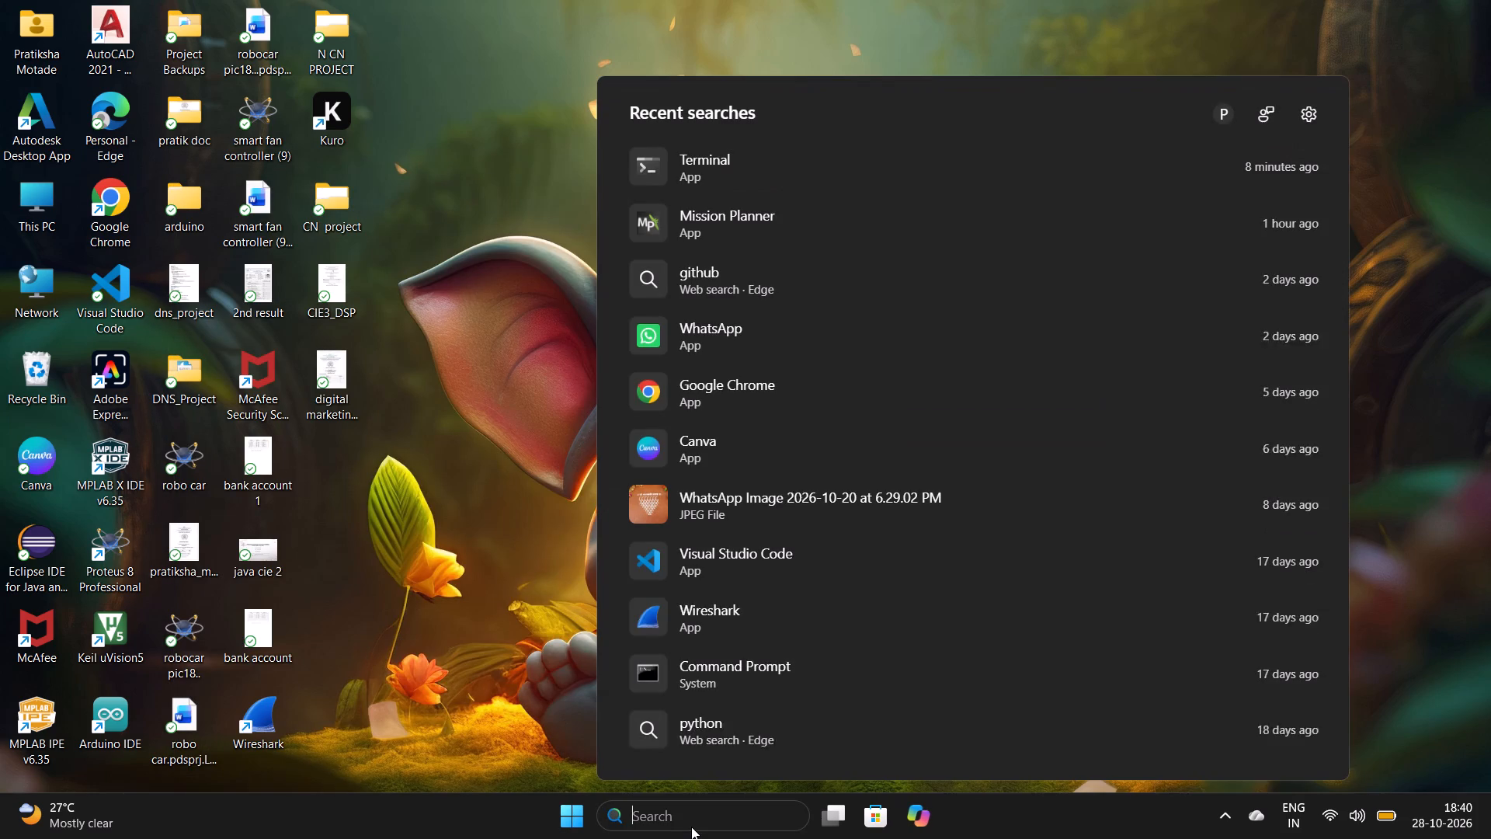
click(854, 244)
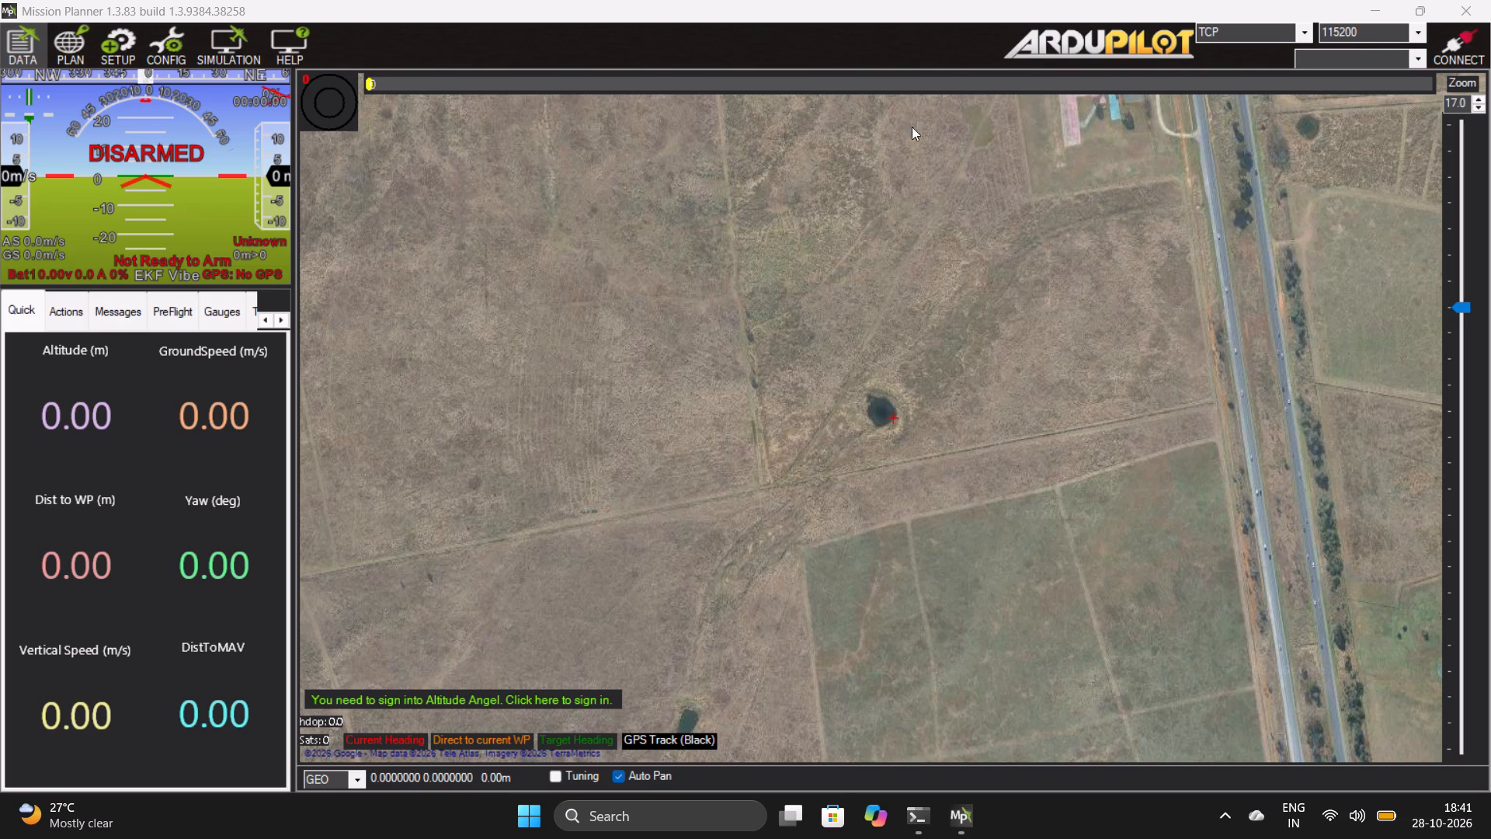
Start a simulation with the quad model and the Multirotor firmware, keeping the Stable release.
click(230, 39)
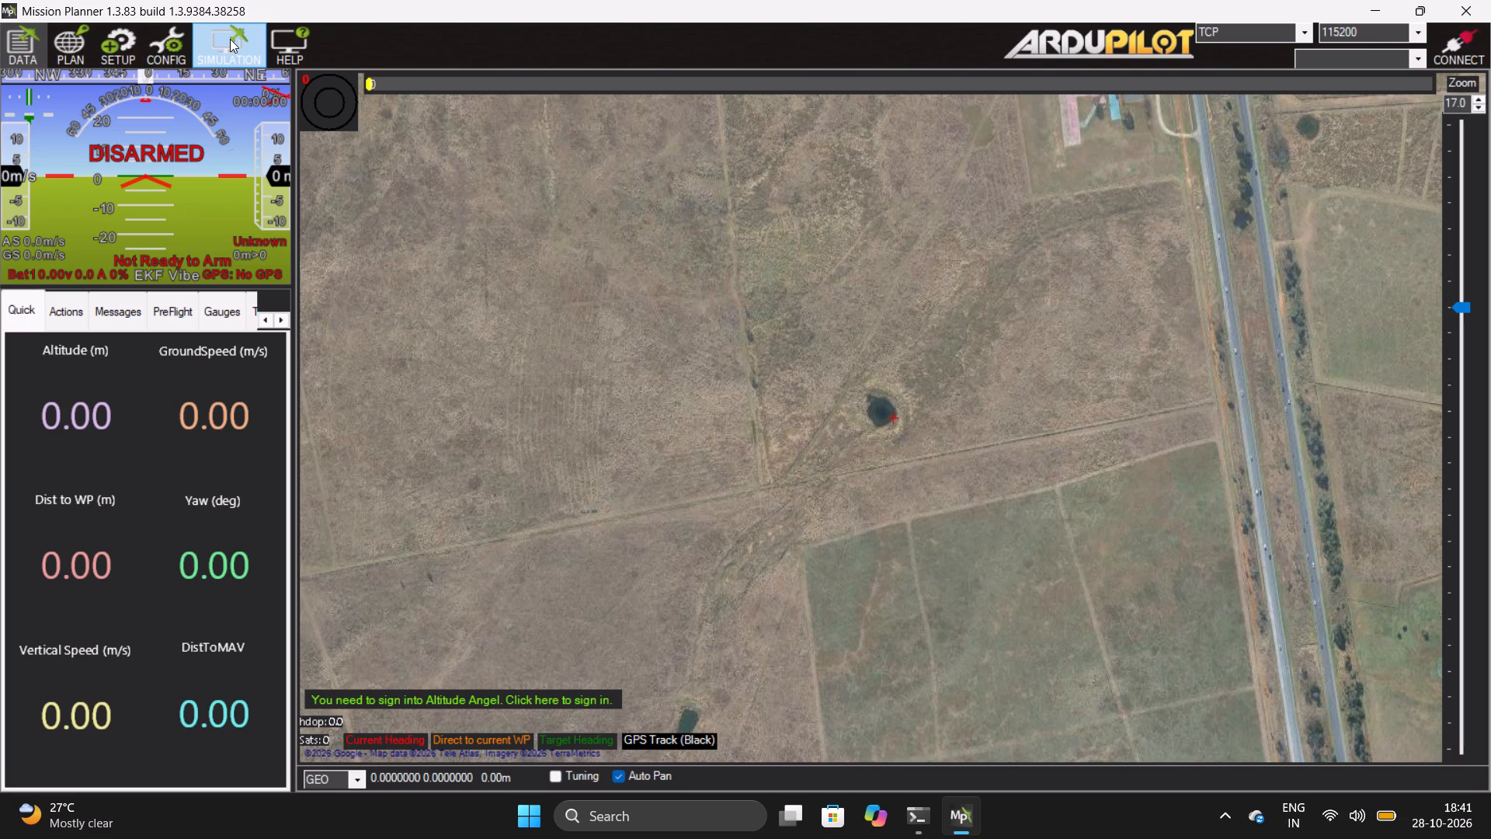
click(230, 39)
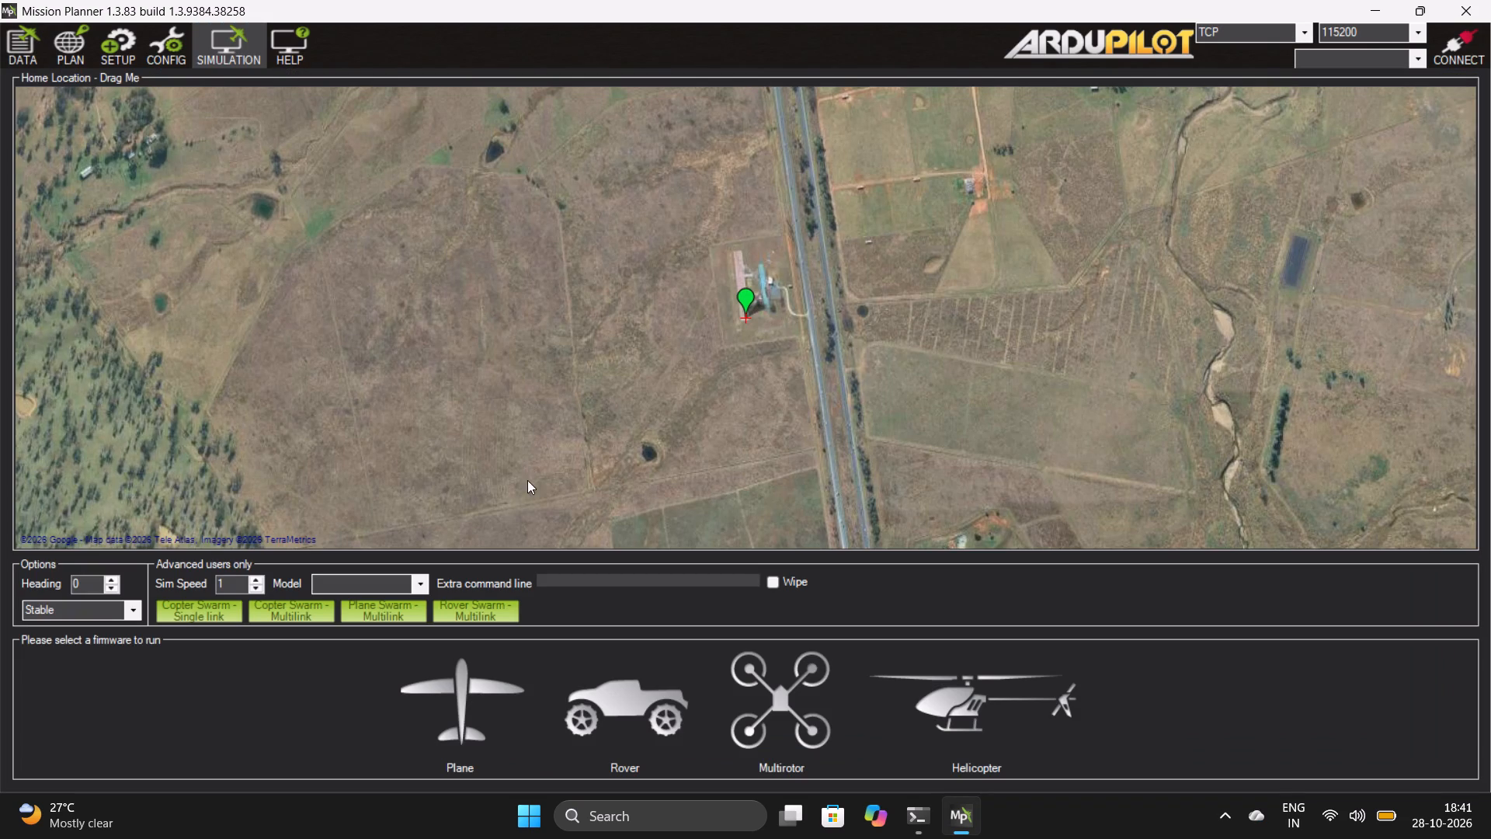
click(420, 583)
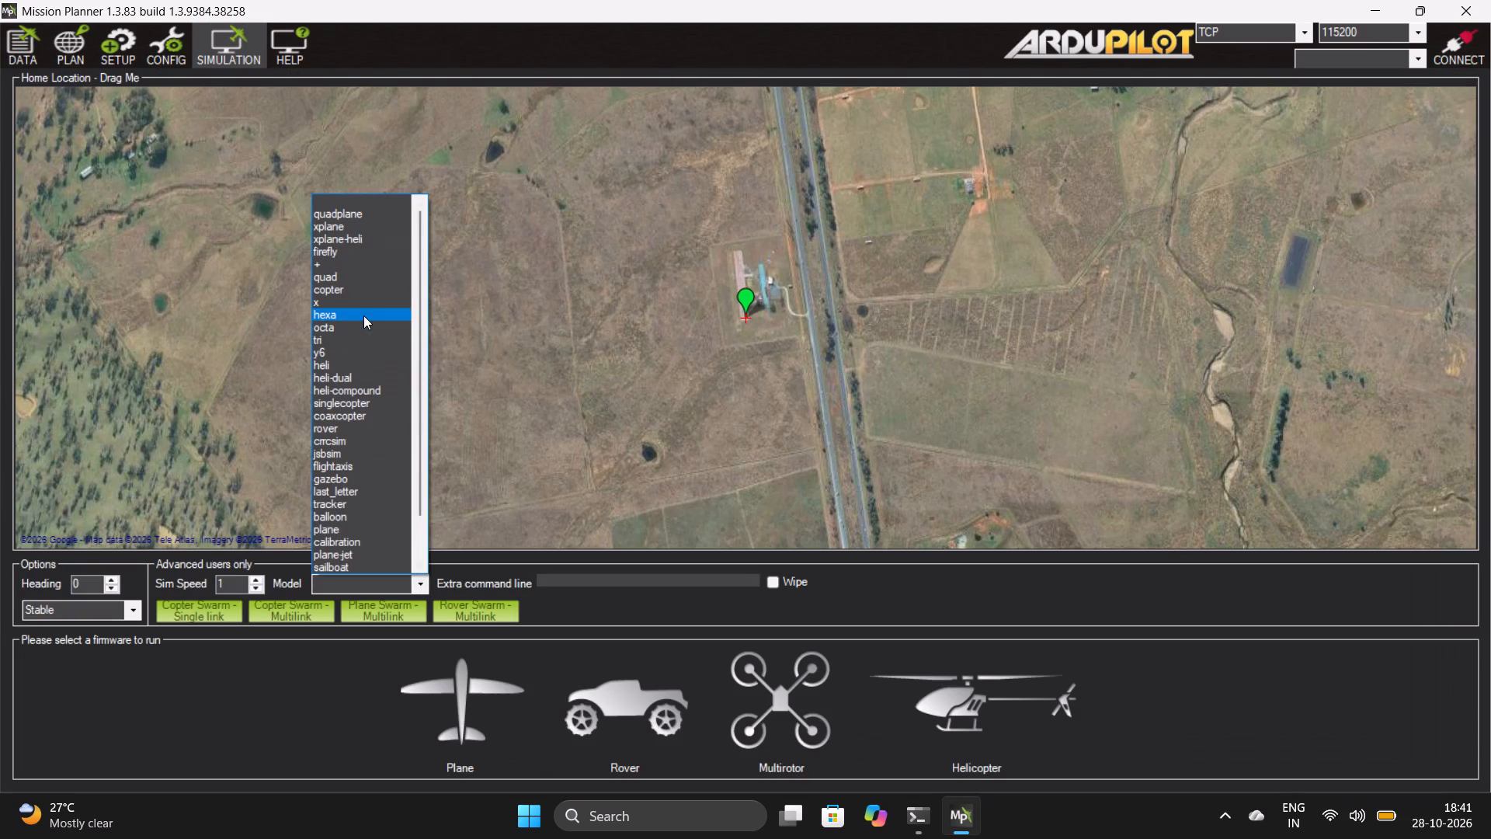
click(339, 280)
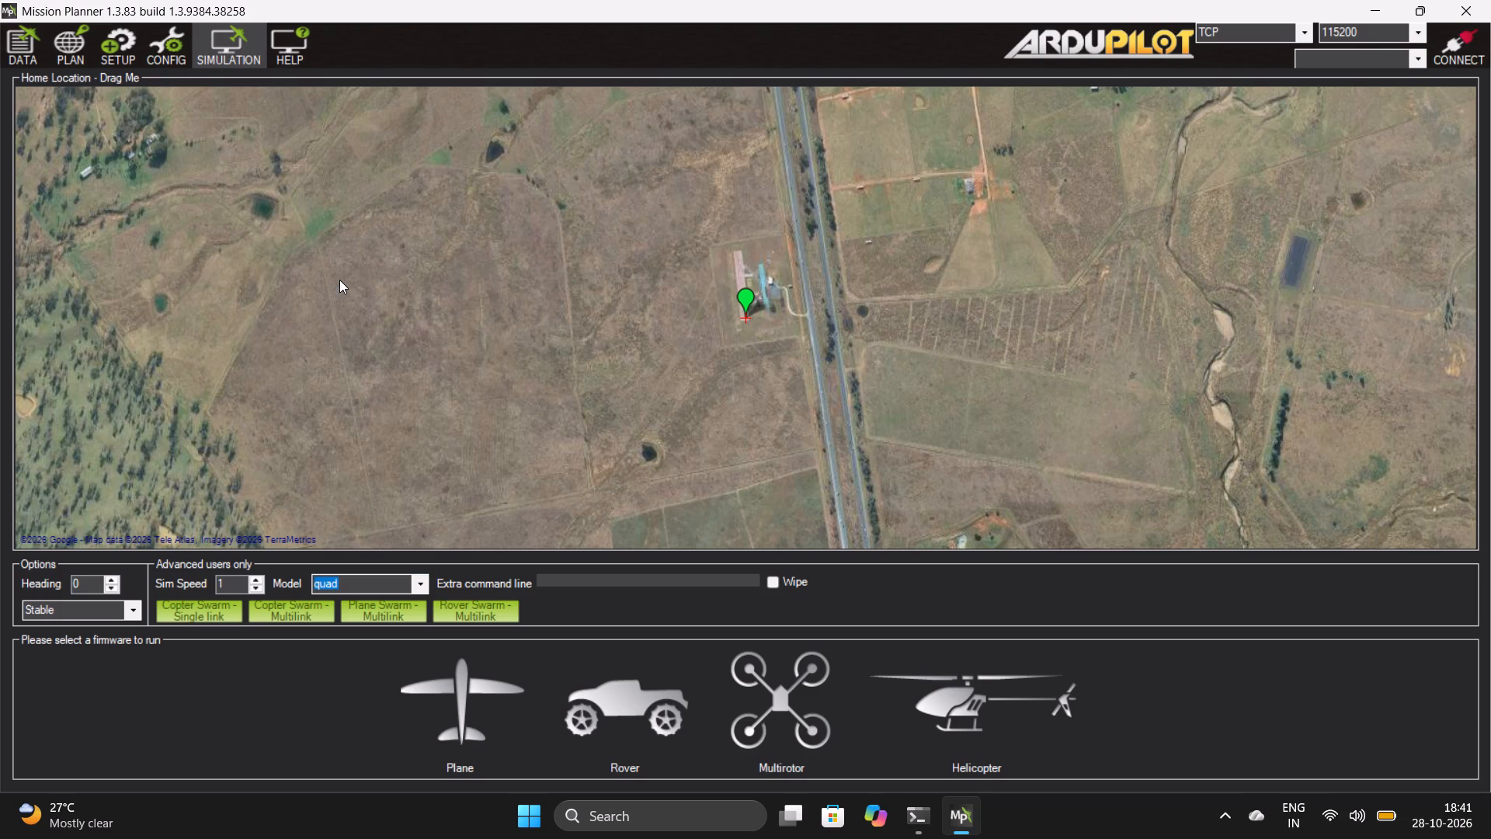
click(794, 708)
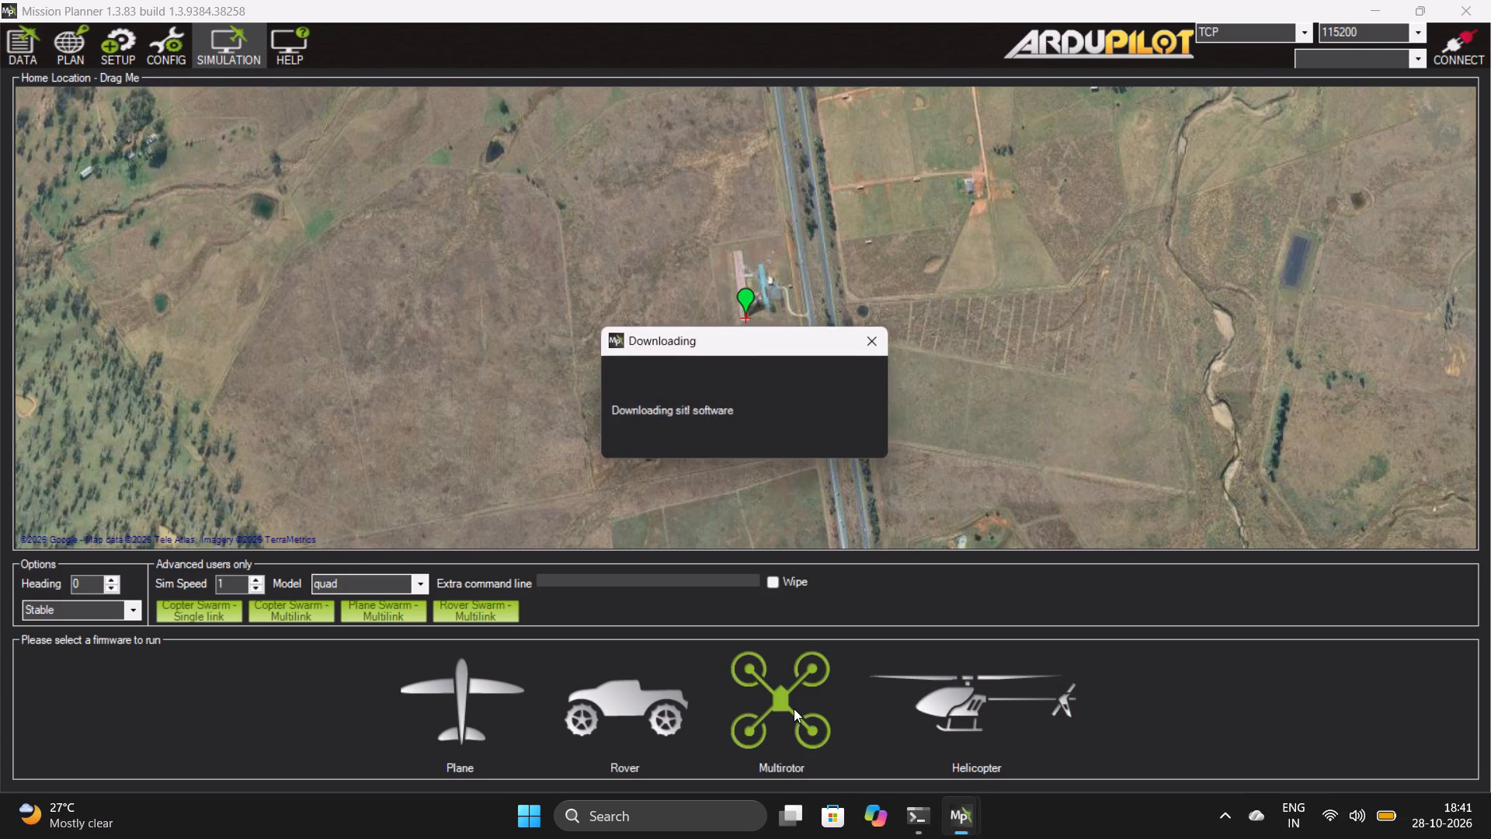
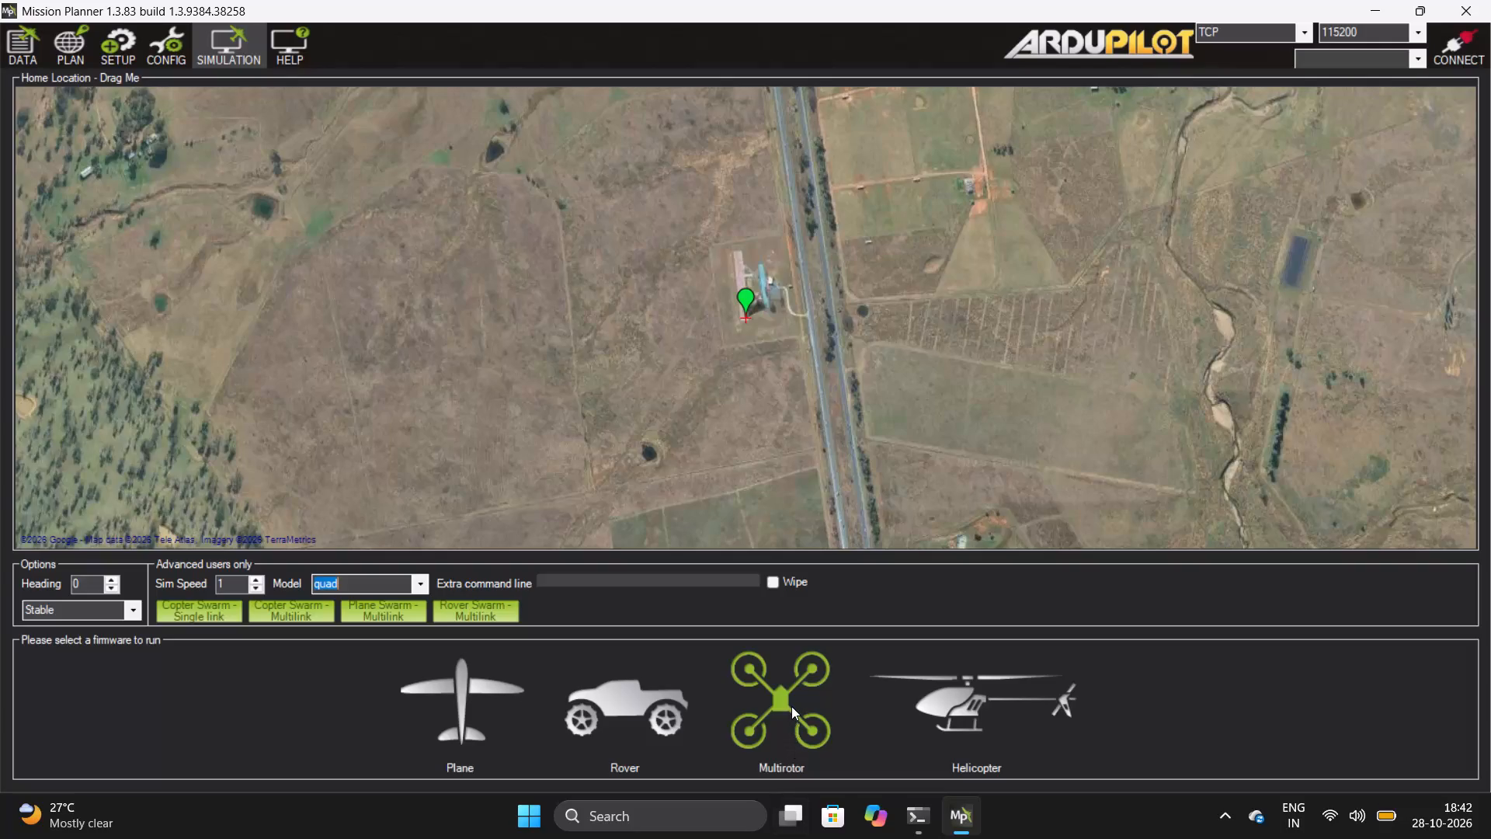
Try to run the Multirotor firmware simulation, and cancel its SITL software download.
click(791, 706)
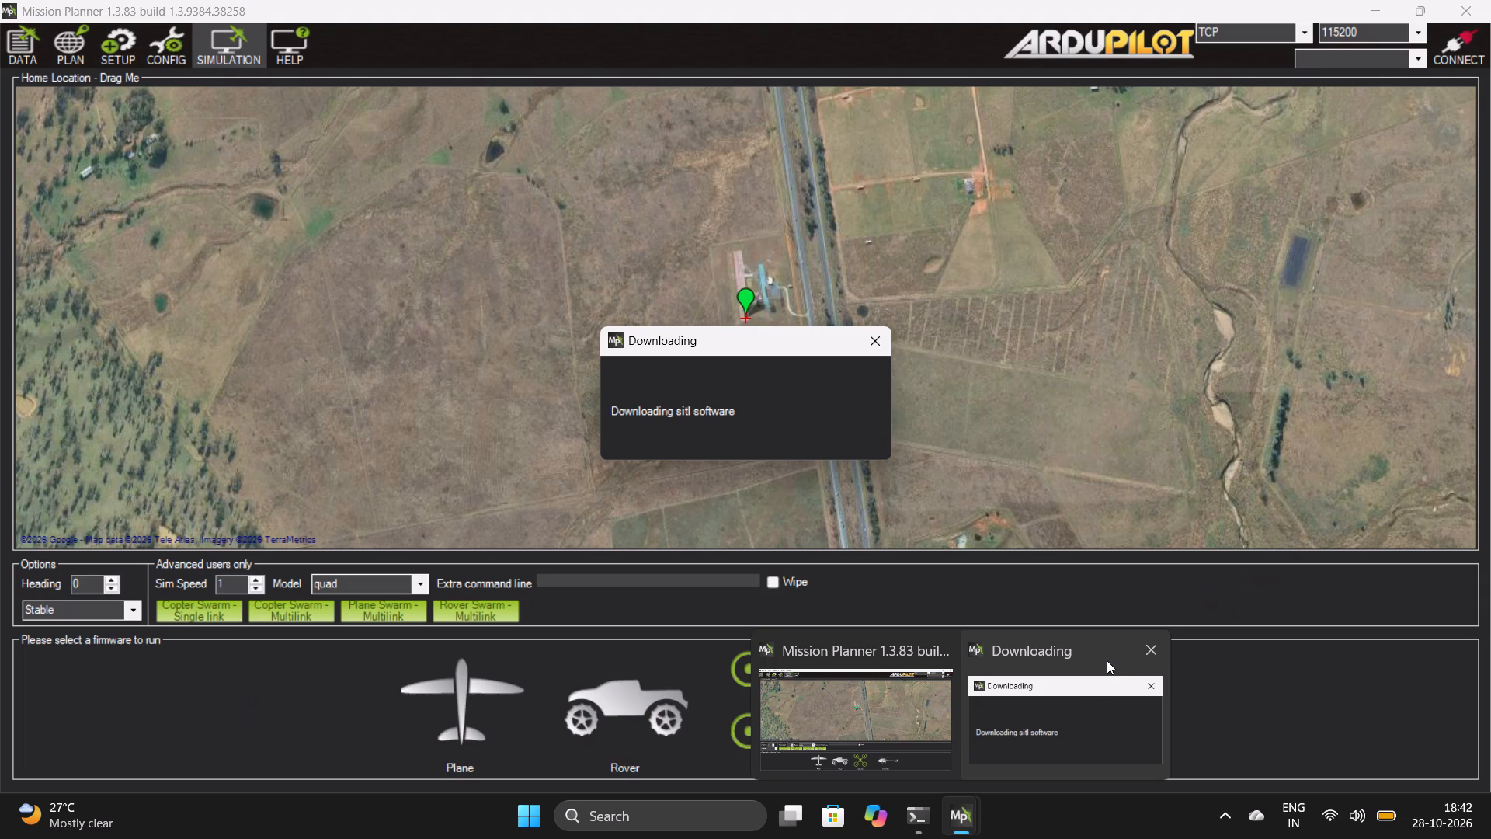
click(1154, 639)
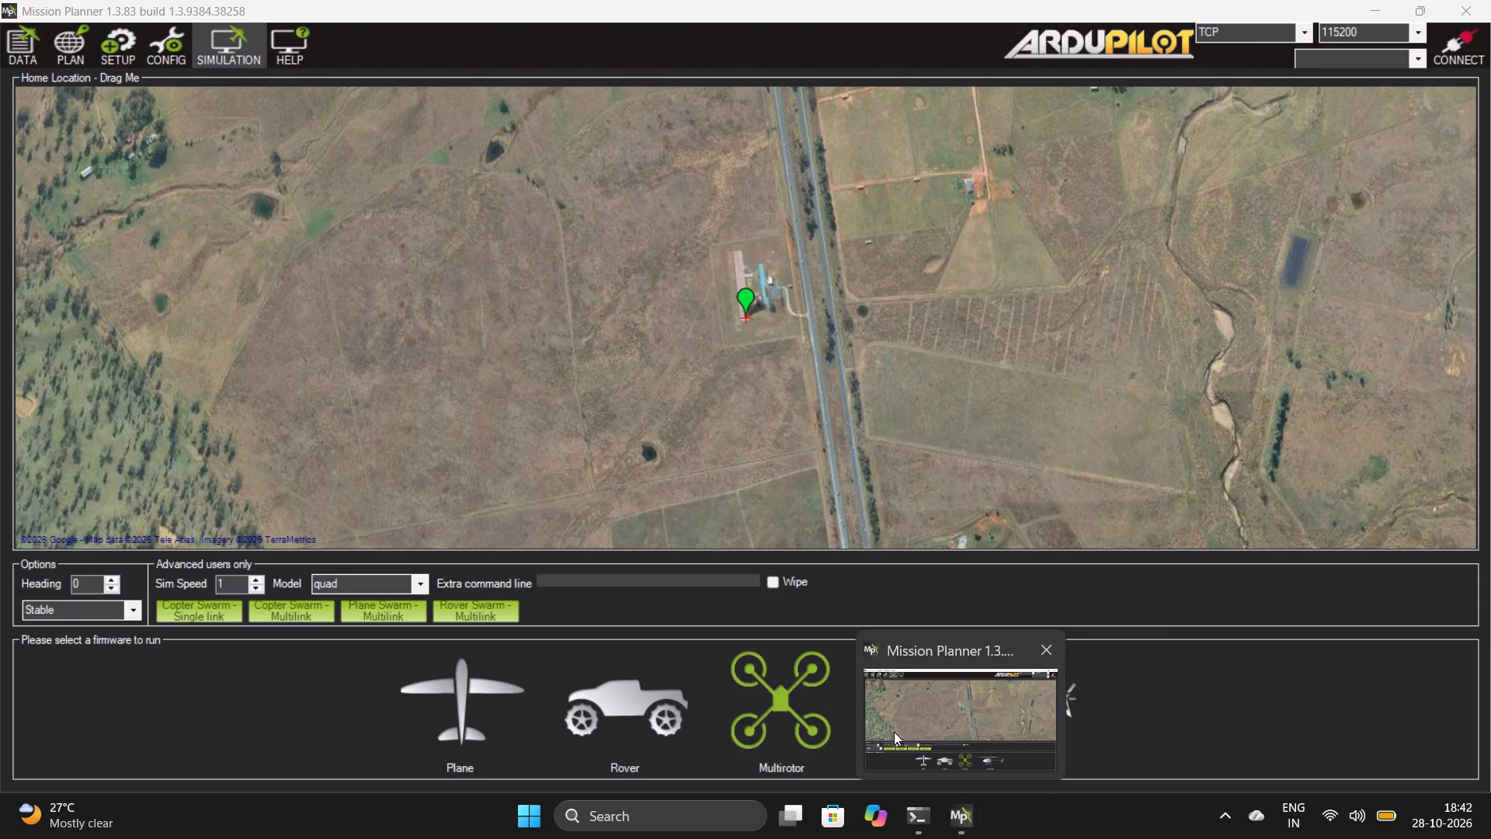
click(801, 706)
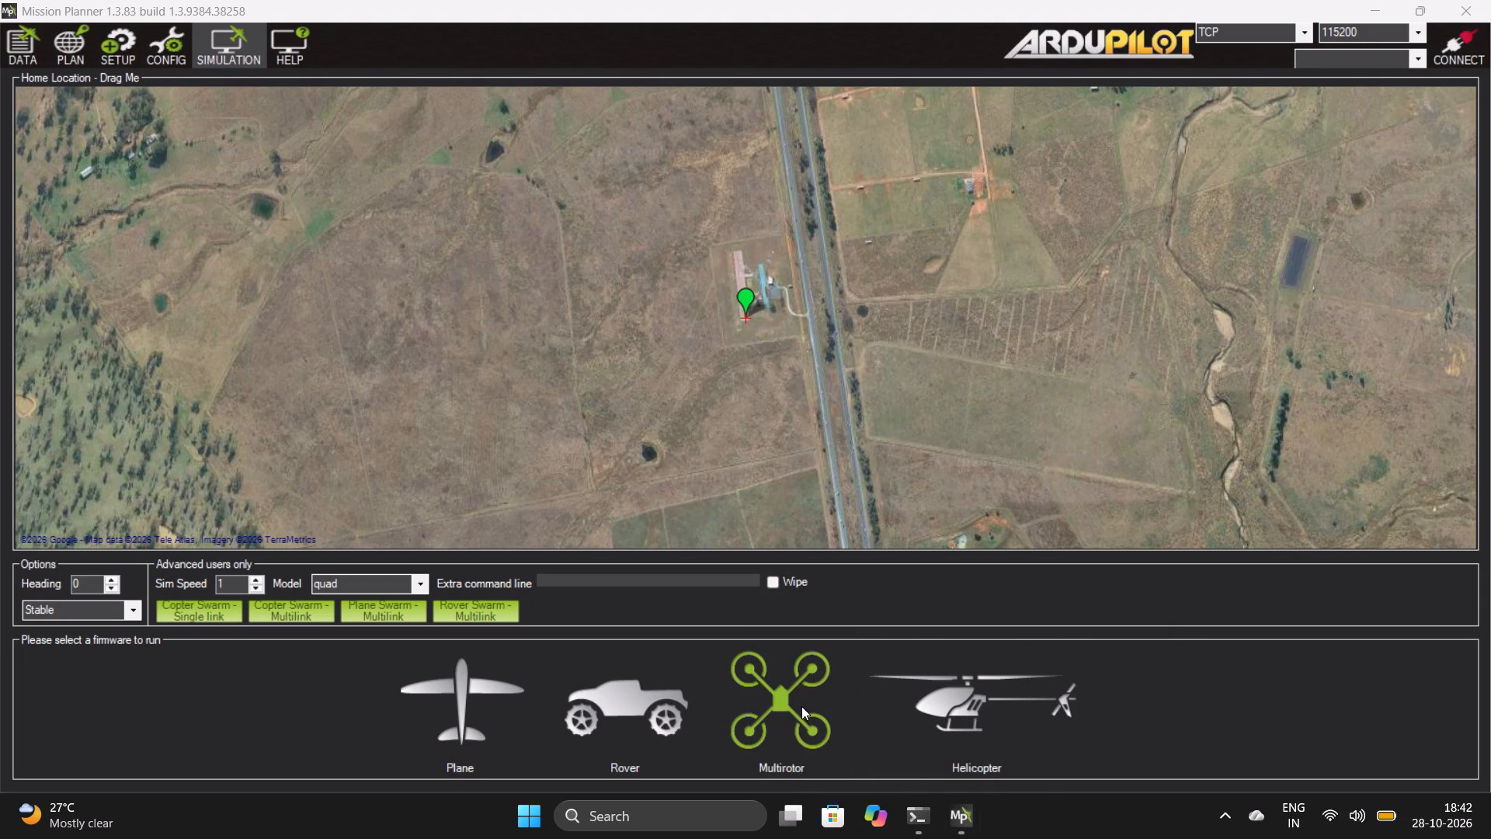
Switch the computer's Wi-Fi connection to the Vivo T1 network, keeping automatic connection enabled.
click(1326, 815)
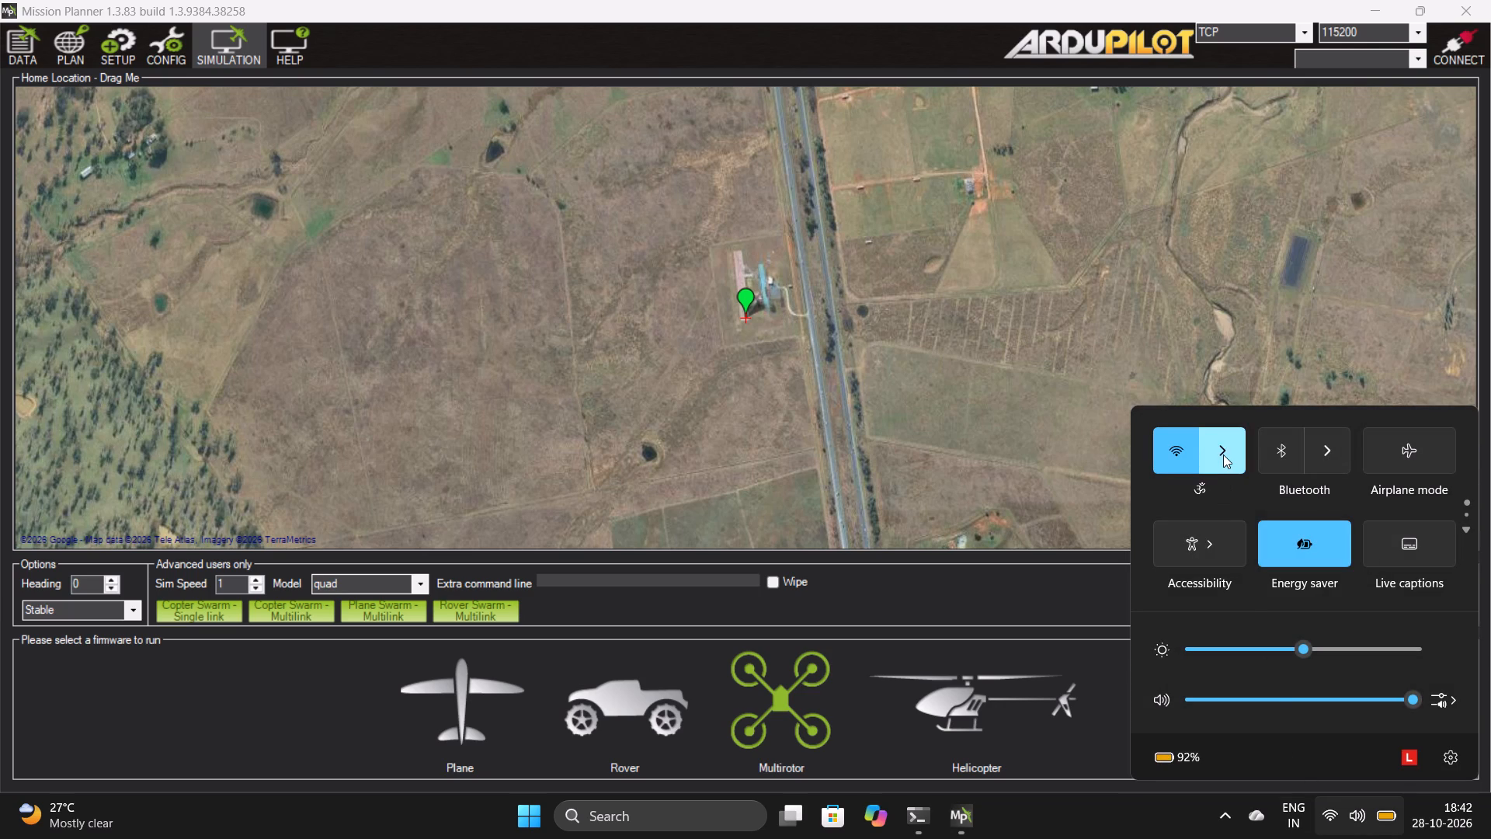
click(1223, 454)
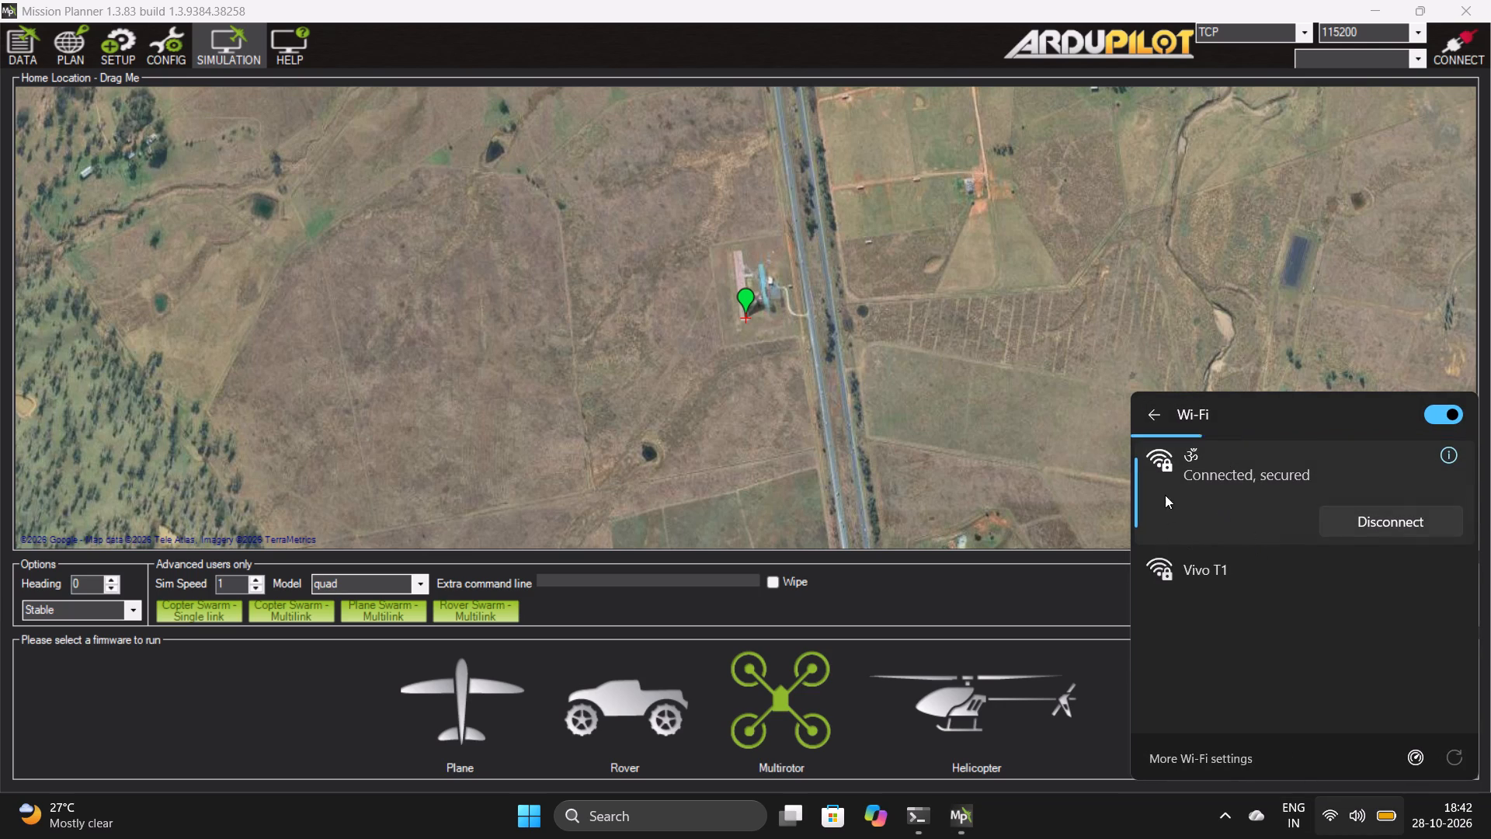
click(1215, 578)
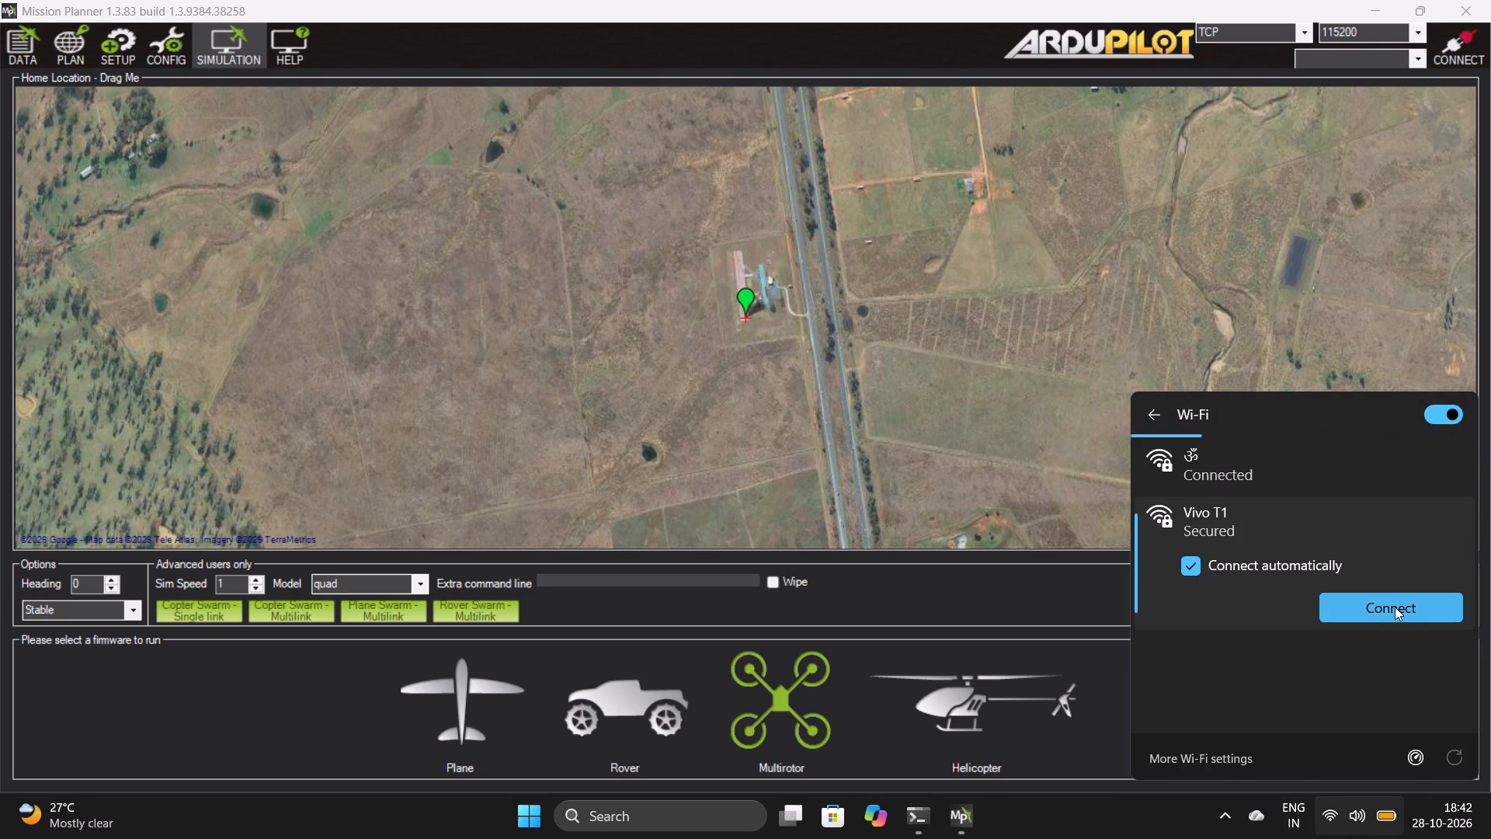
click(1390, 601)
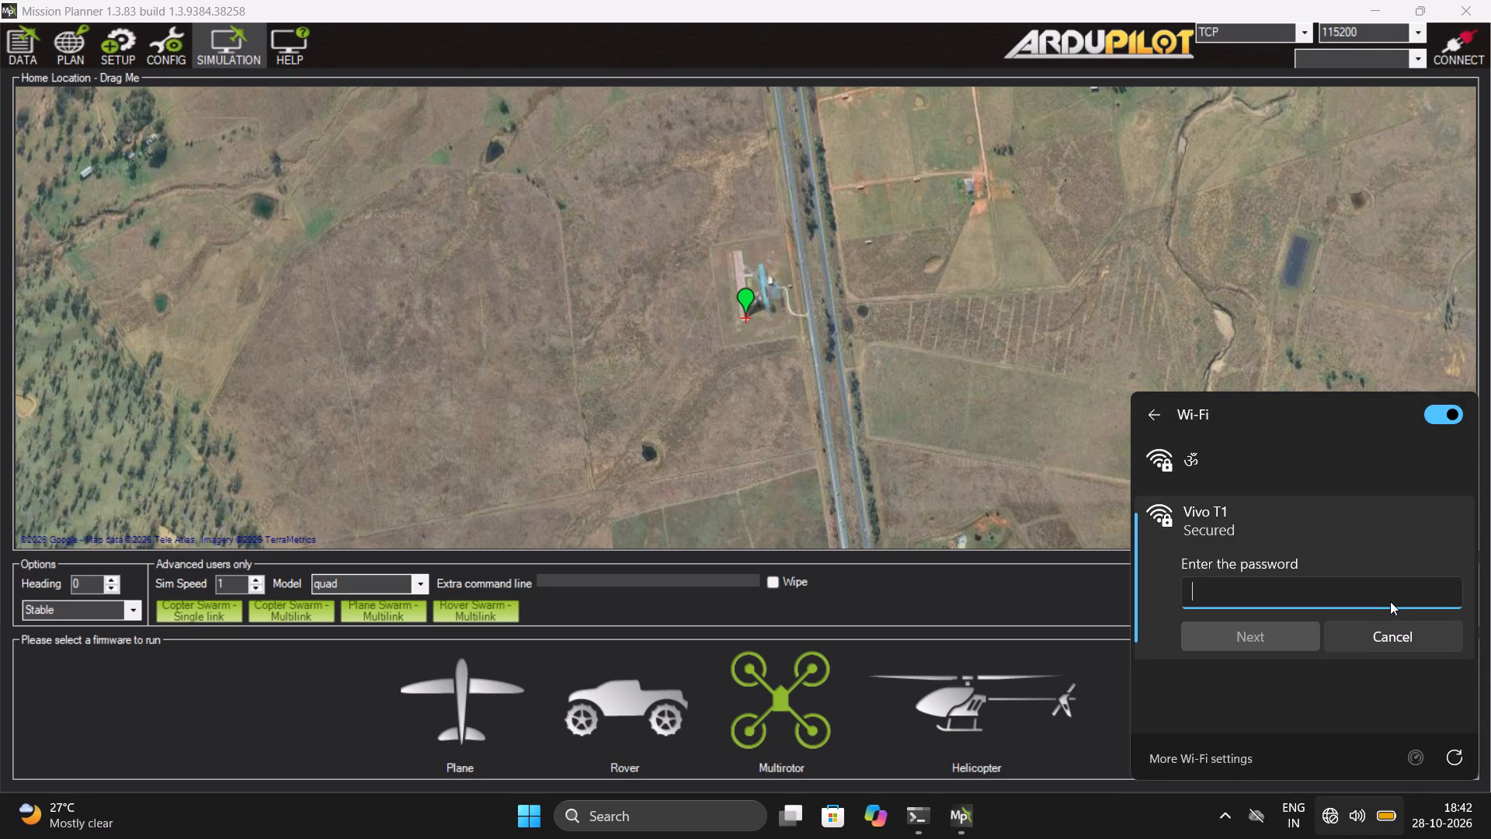
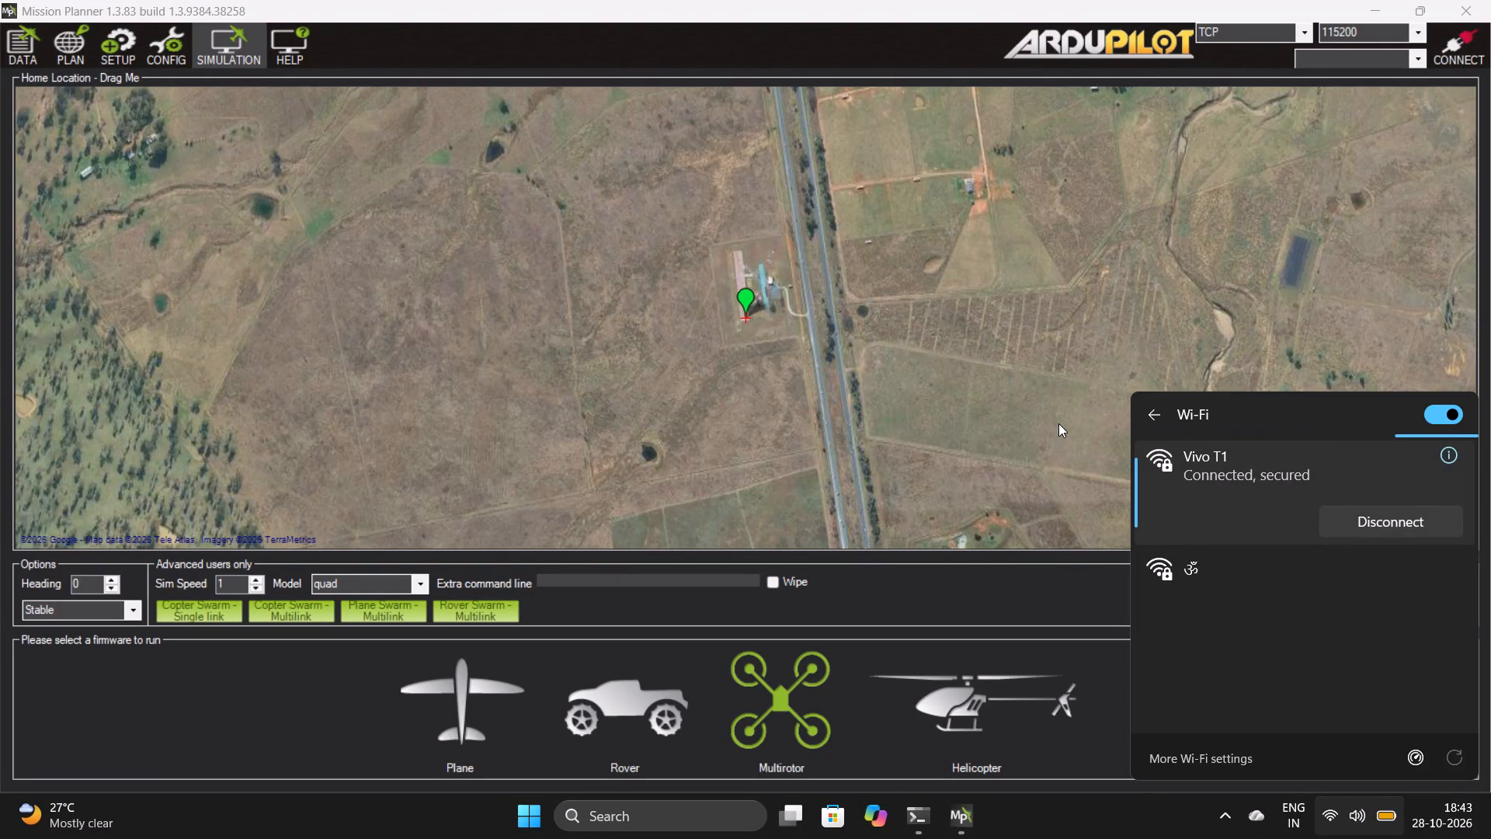
Leave the Wi-Fi networks list and launch the Multirotor firmware simulation again with the quad model.
click(793, 679)
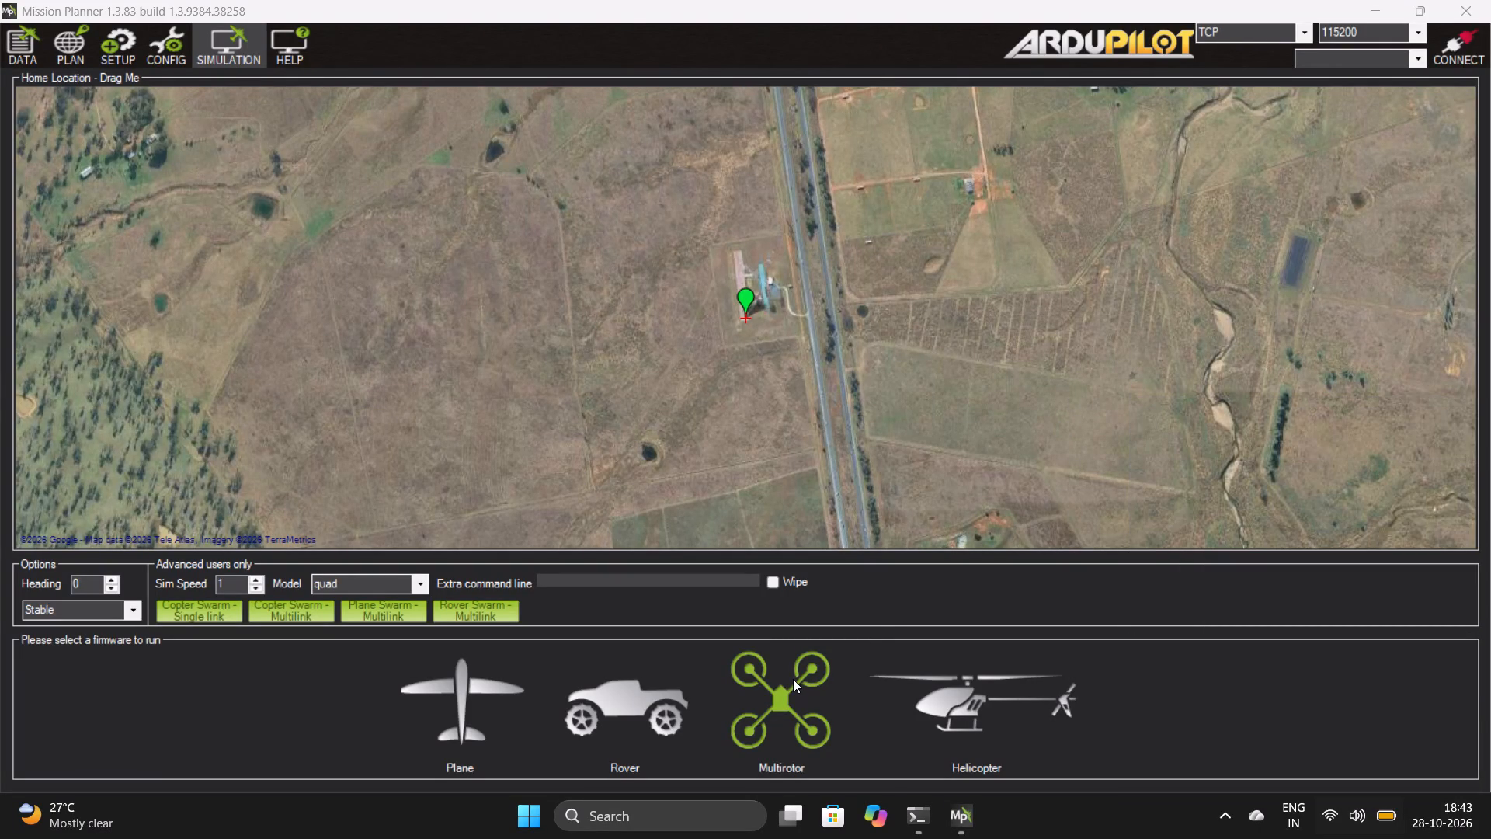
click(793, 679)
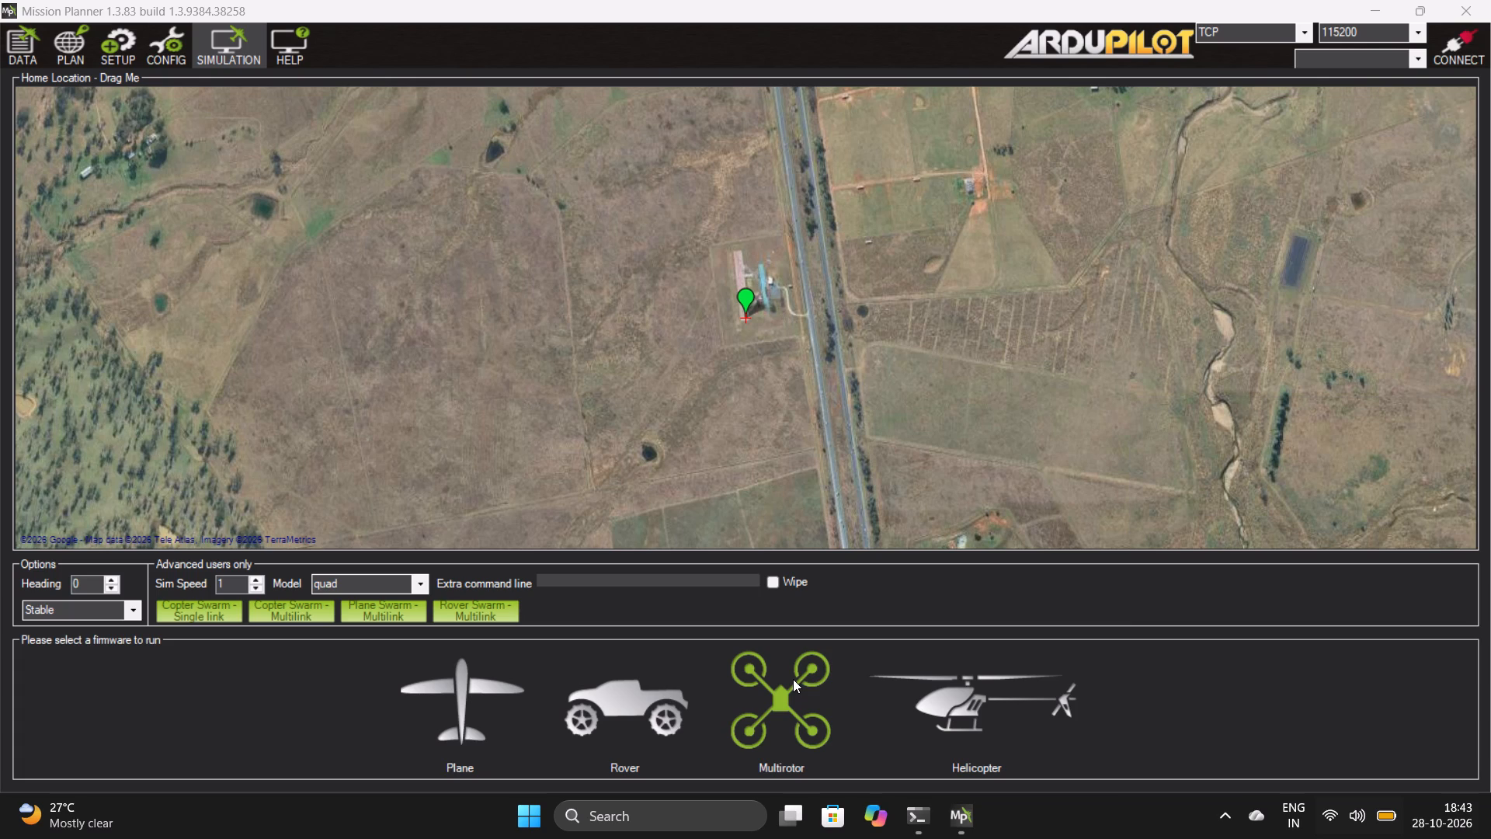
click(793, 679)
double_click(793, 679)
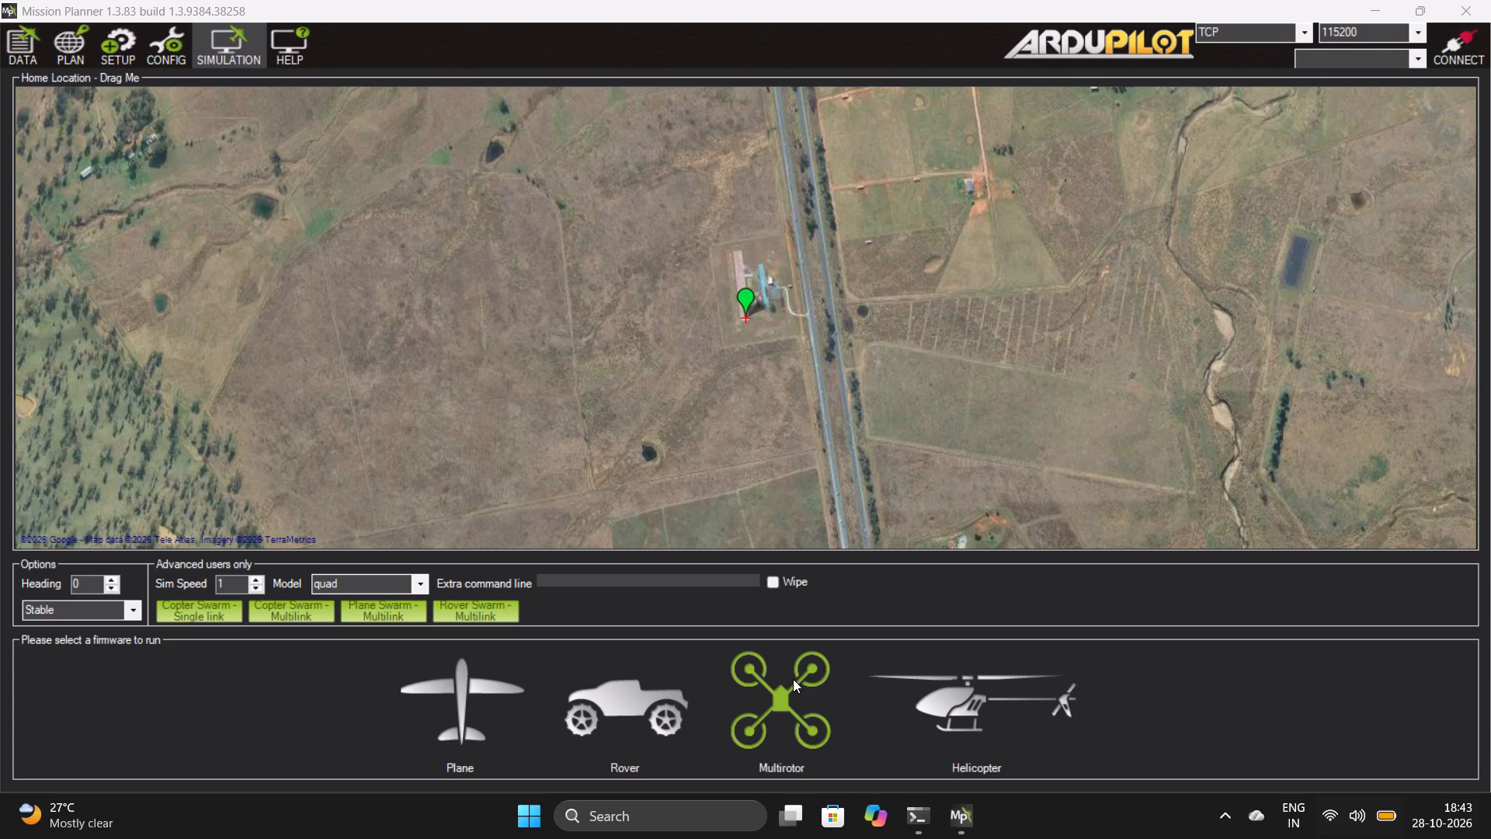
click(787, 685)
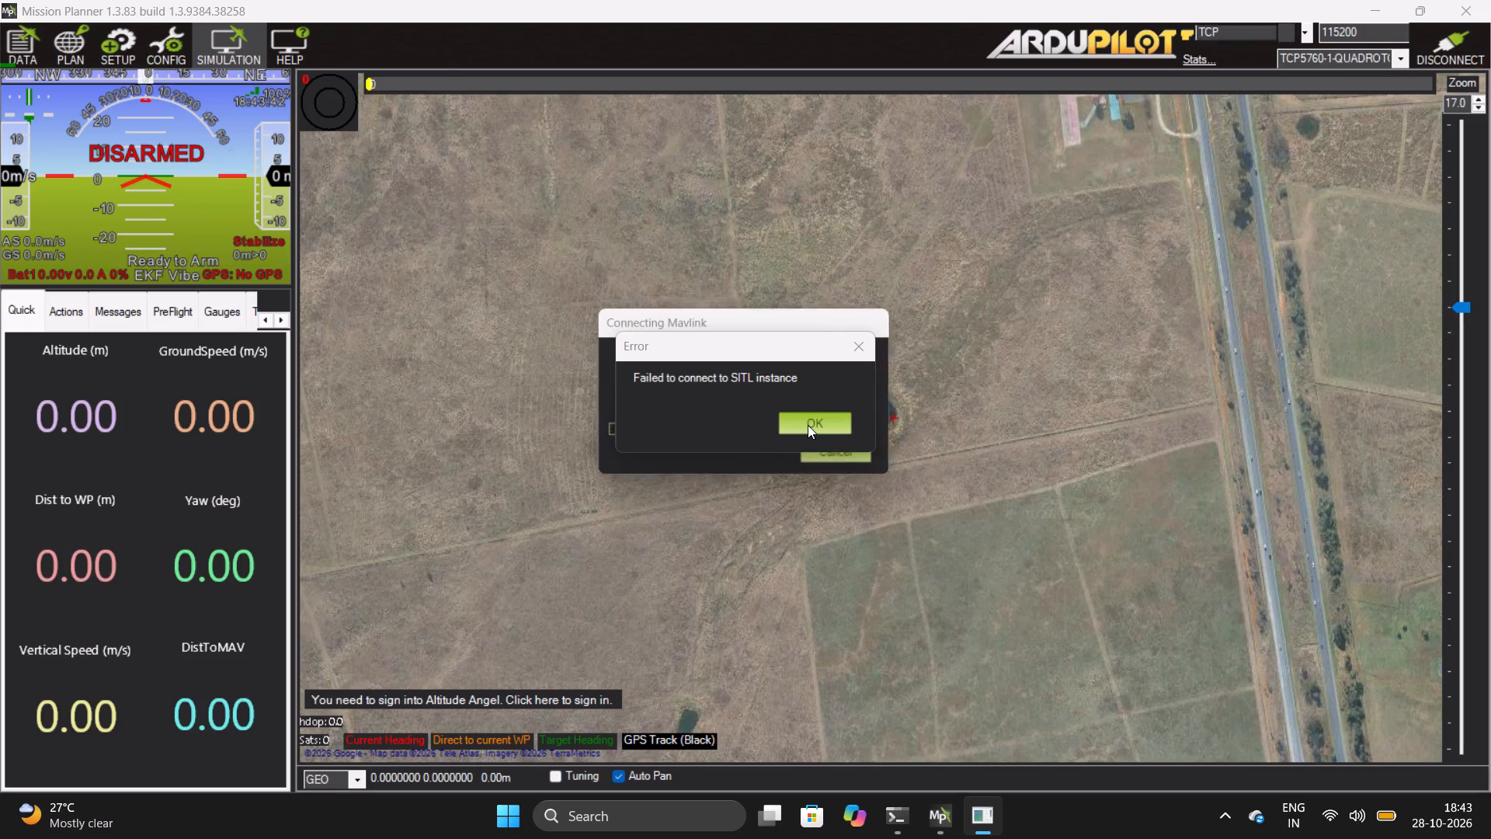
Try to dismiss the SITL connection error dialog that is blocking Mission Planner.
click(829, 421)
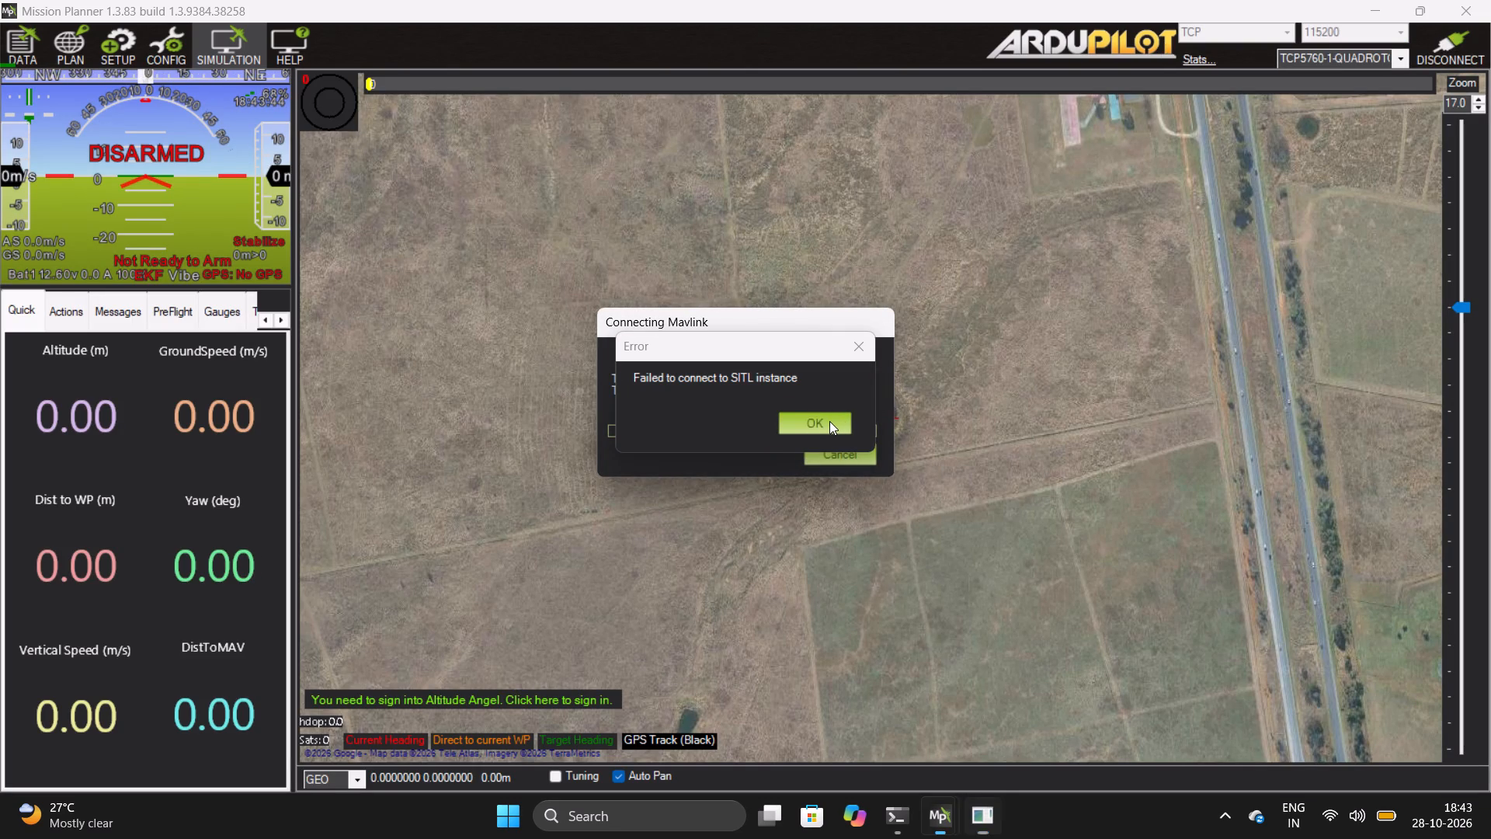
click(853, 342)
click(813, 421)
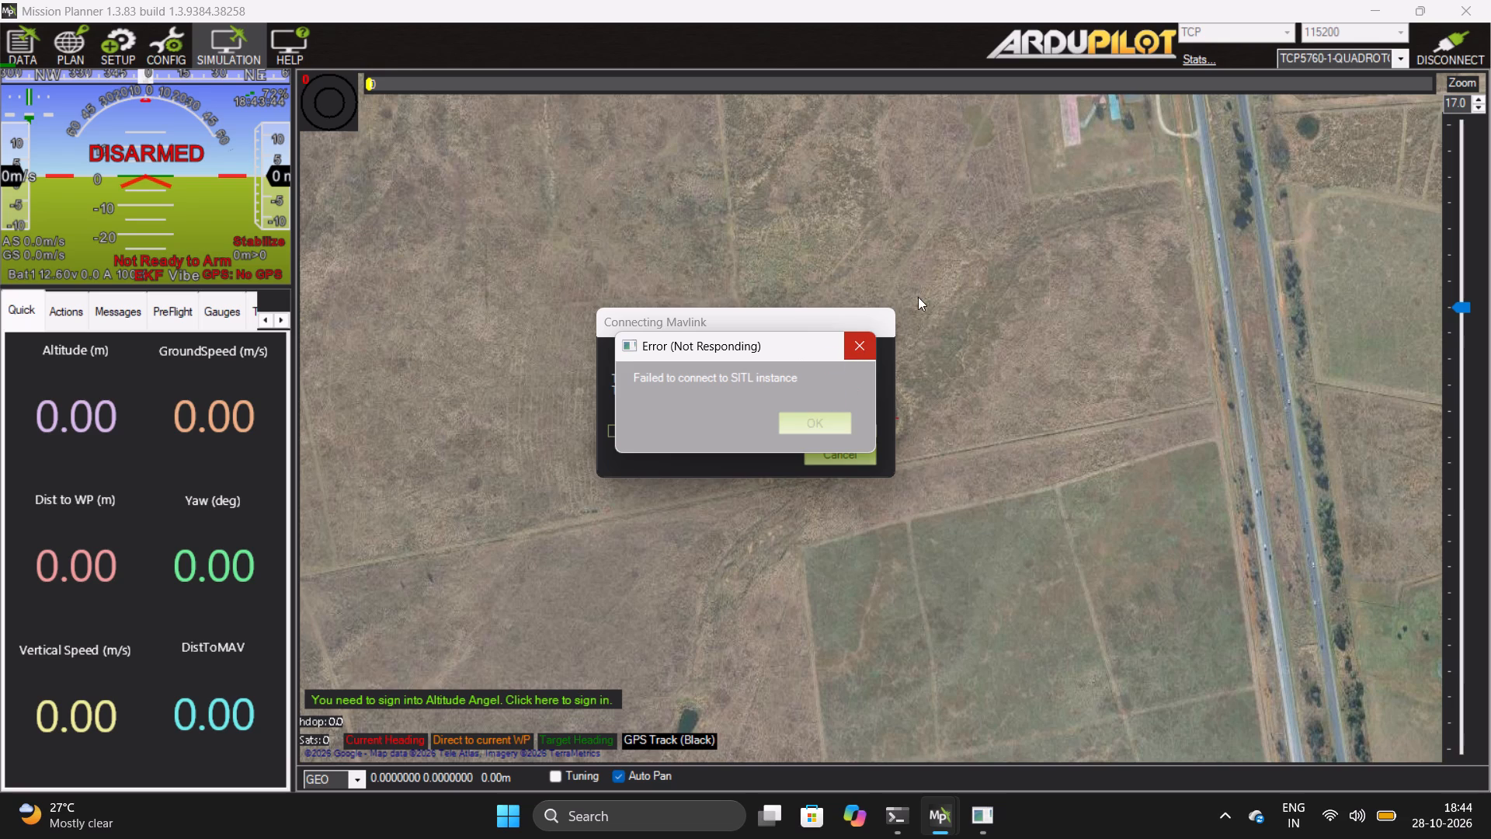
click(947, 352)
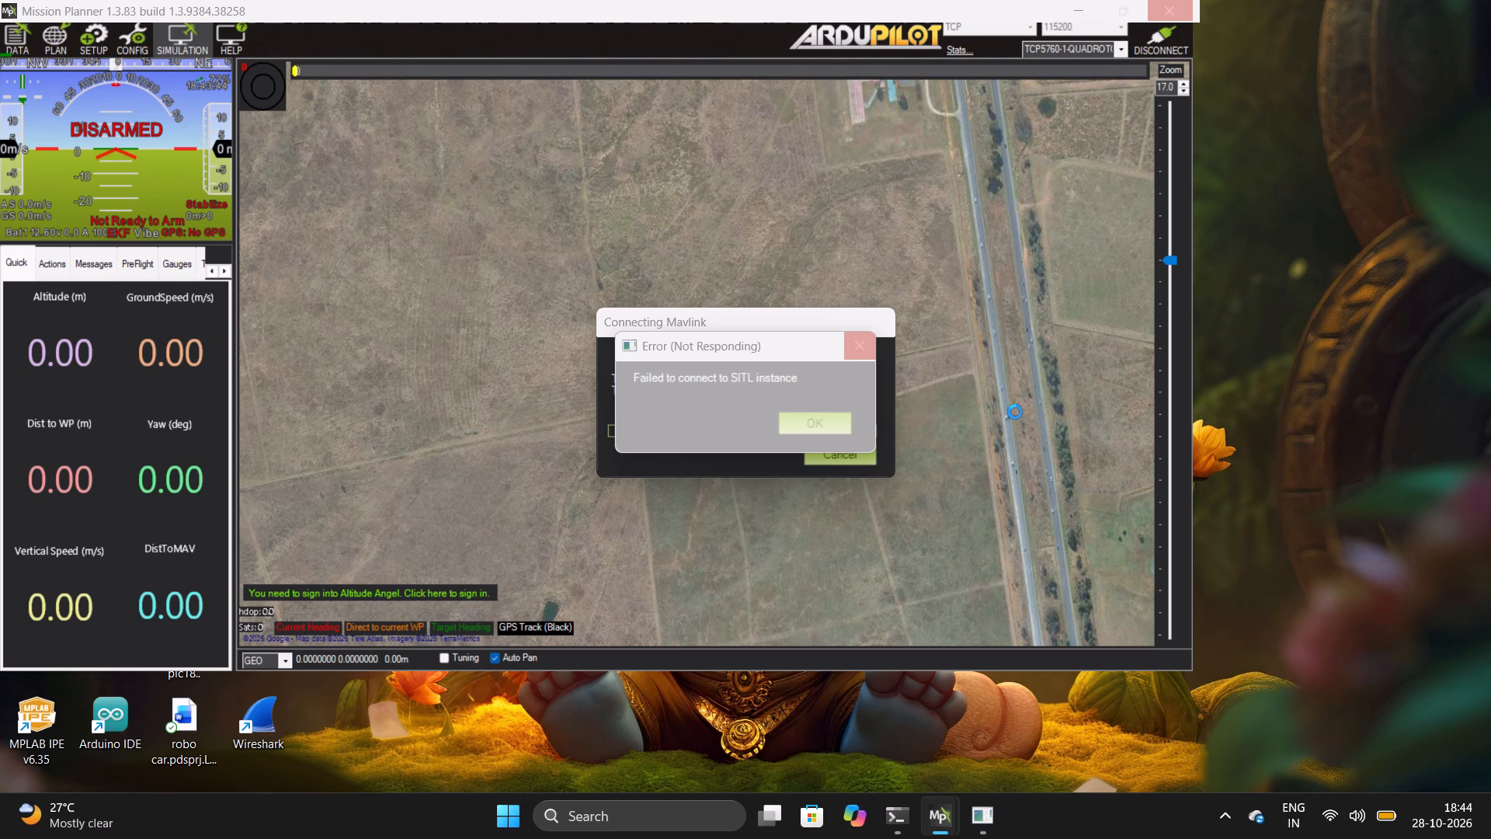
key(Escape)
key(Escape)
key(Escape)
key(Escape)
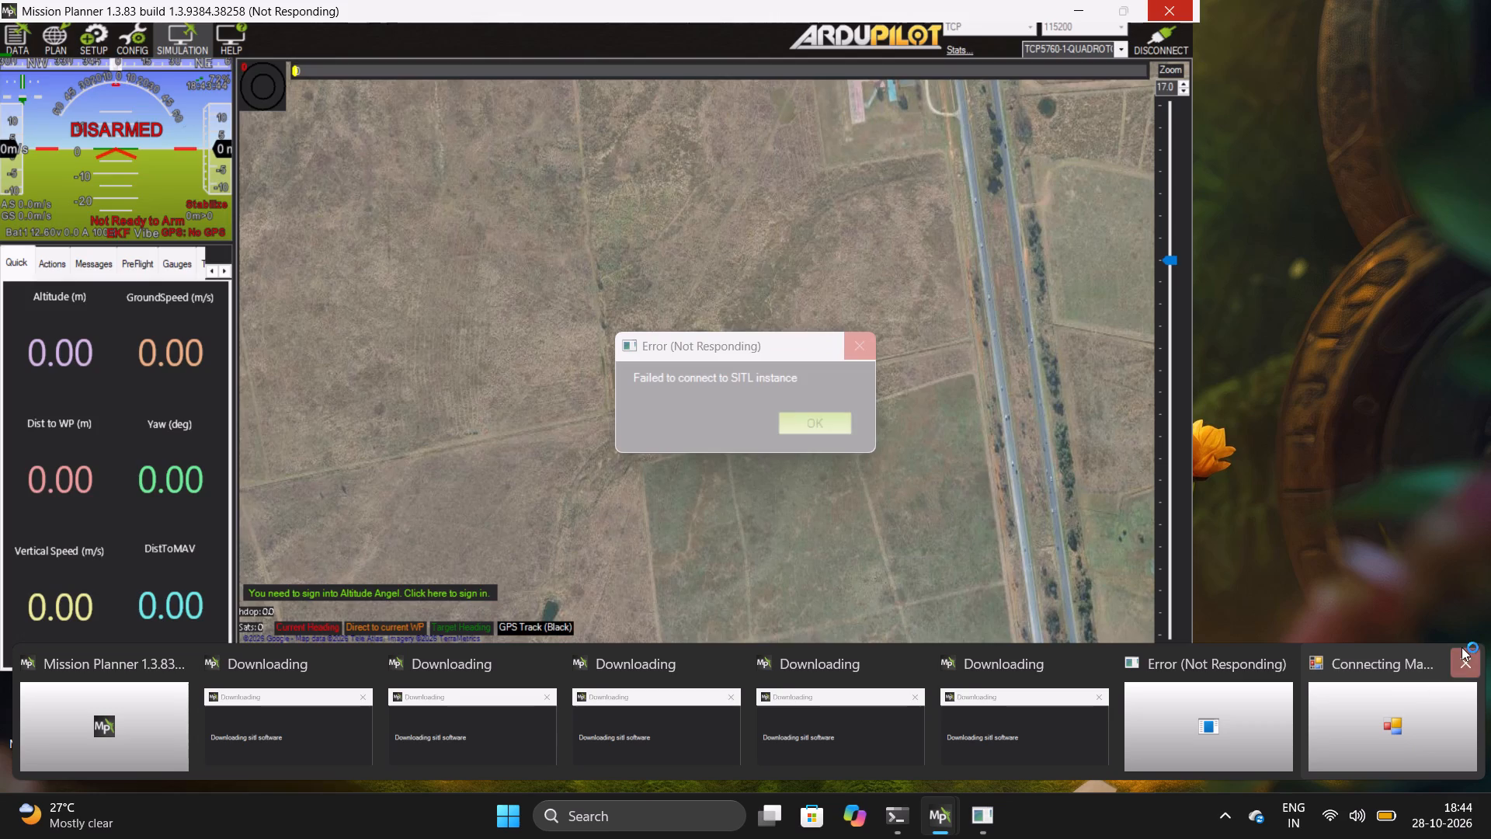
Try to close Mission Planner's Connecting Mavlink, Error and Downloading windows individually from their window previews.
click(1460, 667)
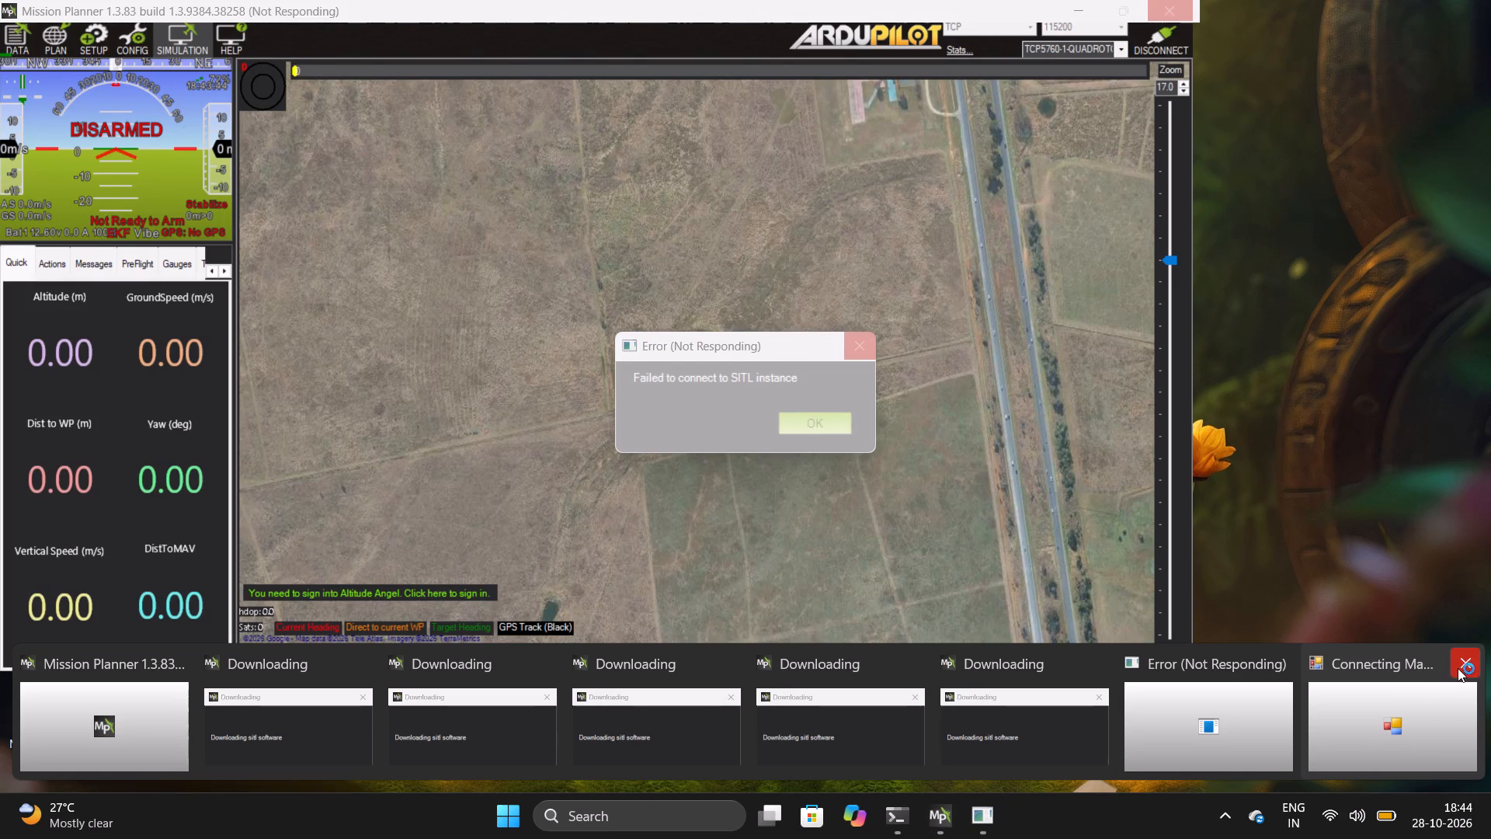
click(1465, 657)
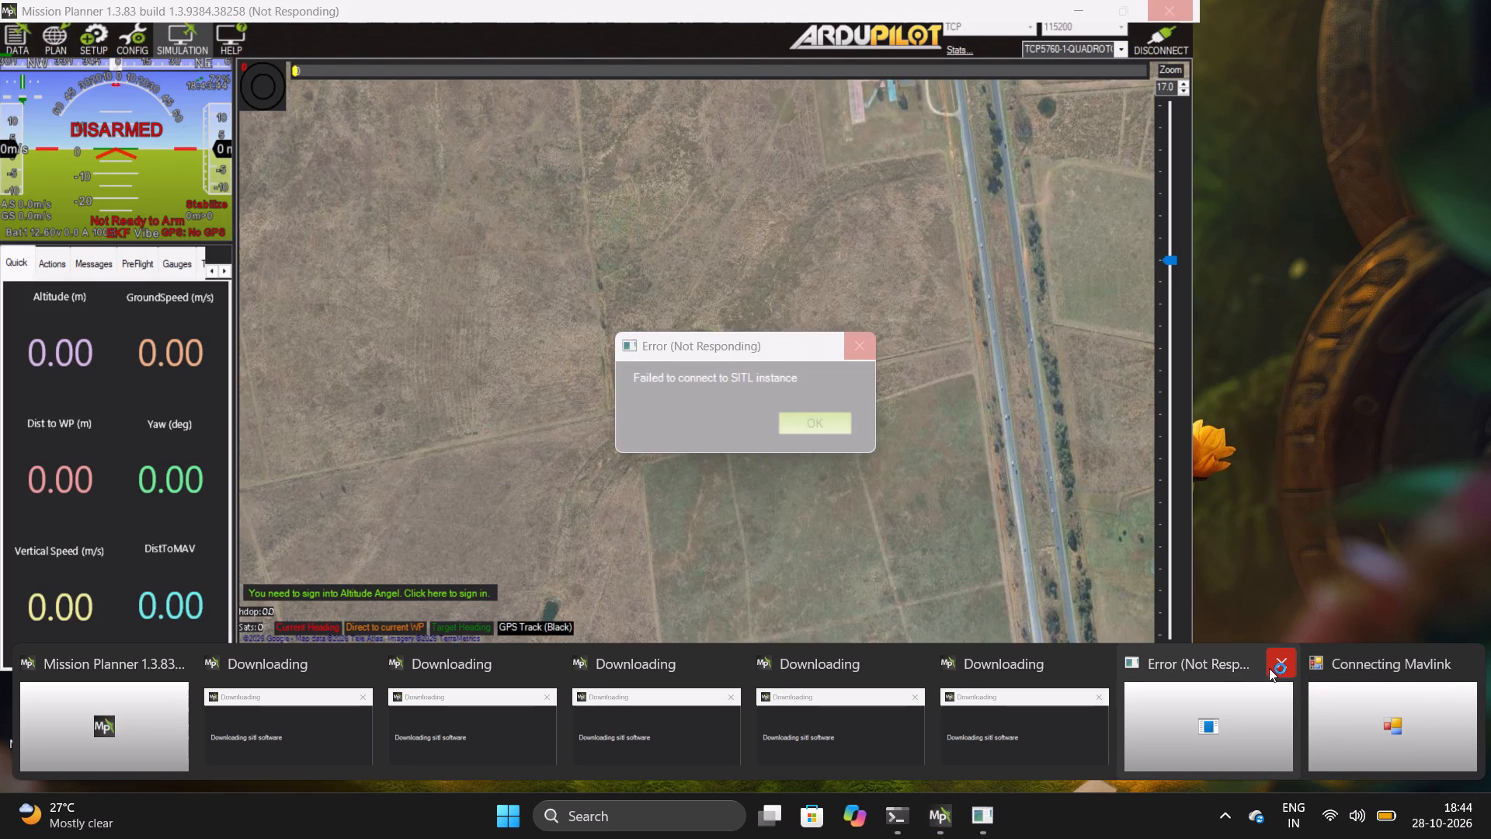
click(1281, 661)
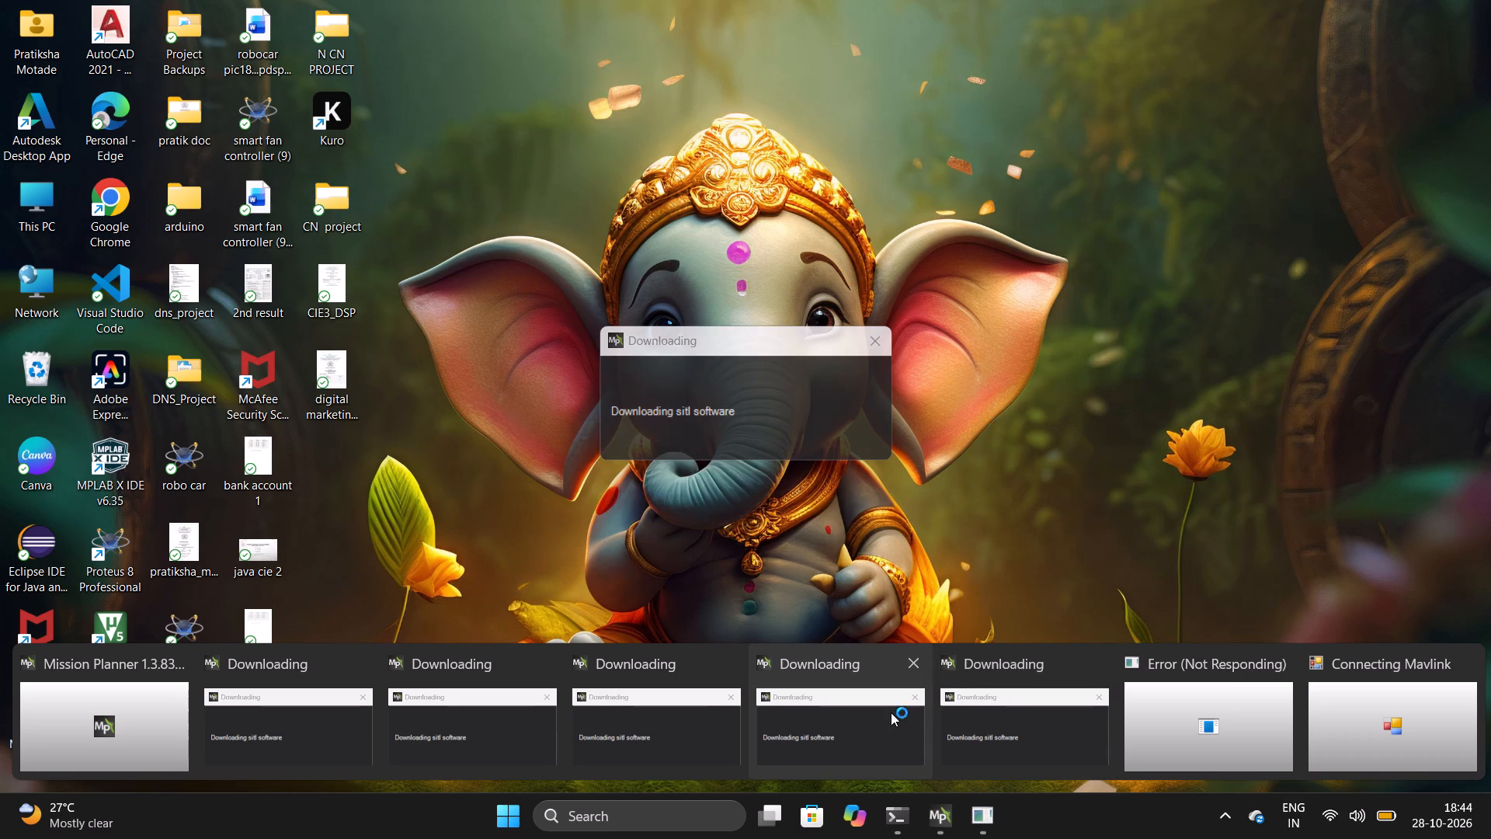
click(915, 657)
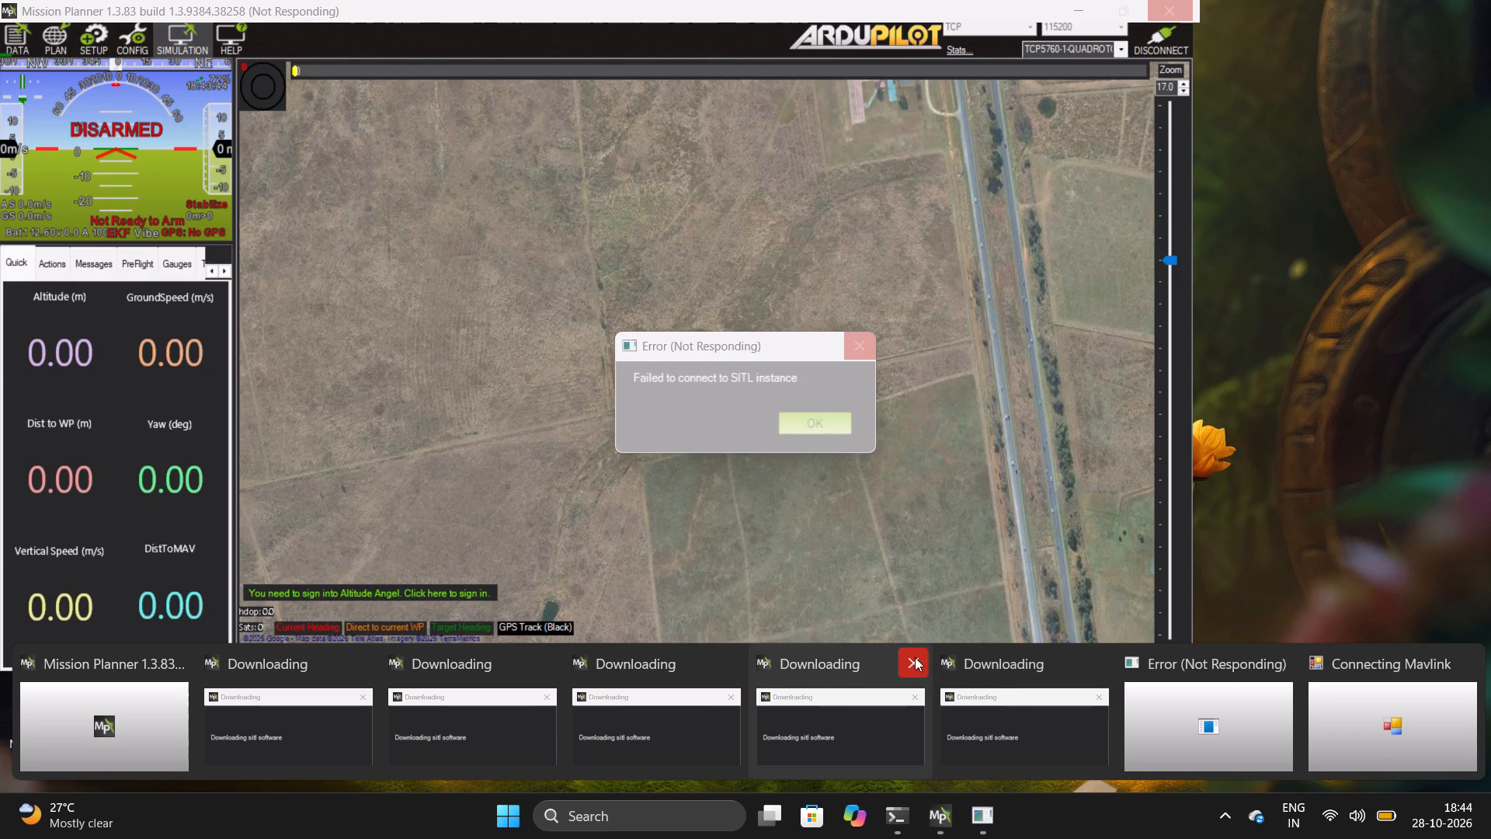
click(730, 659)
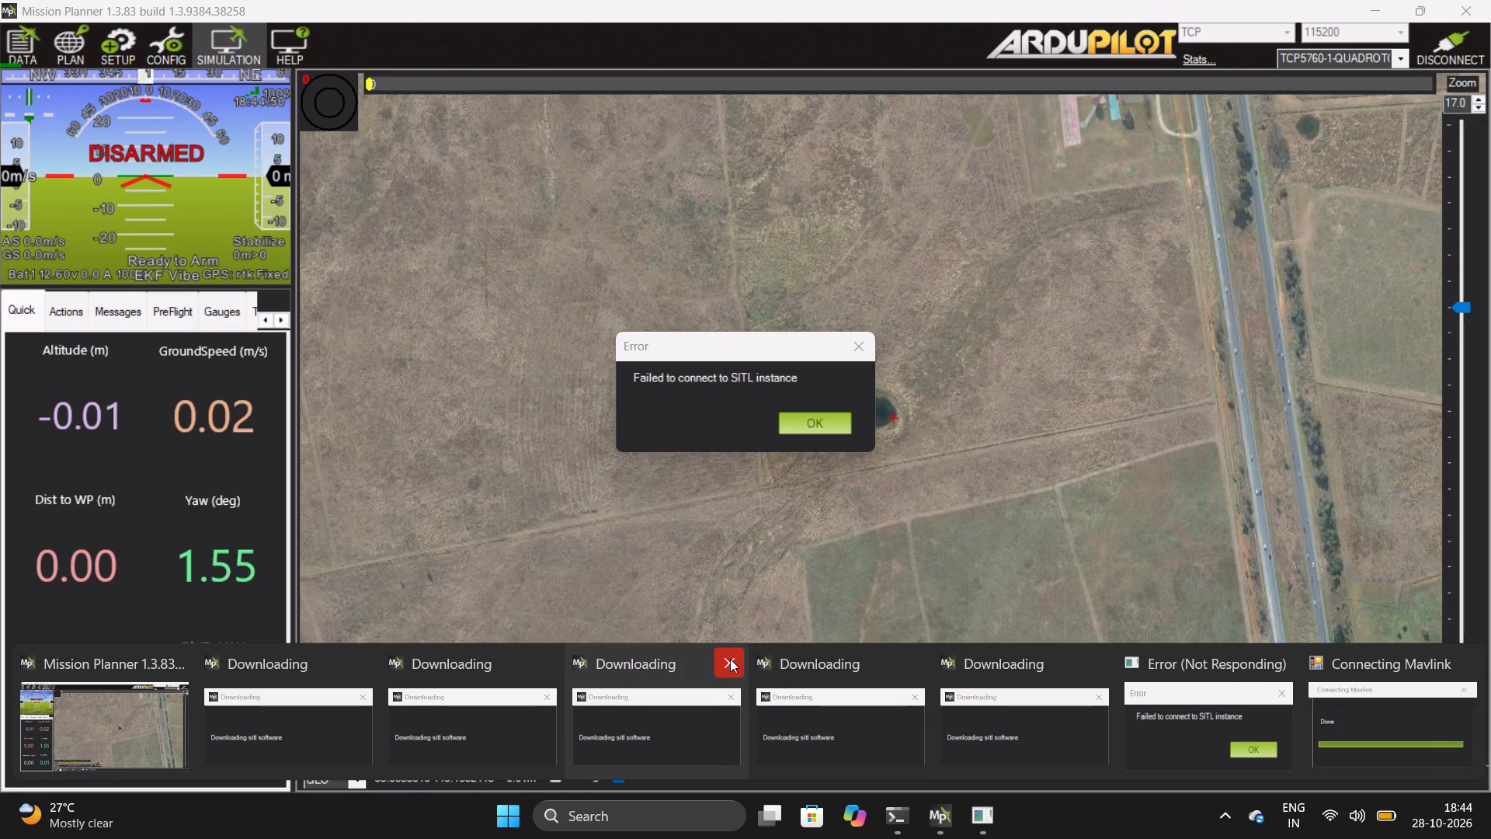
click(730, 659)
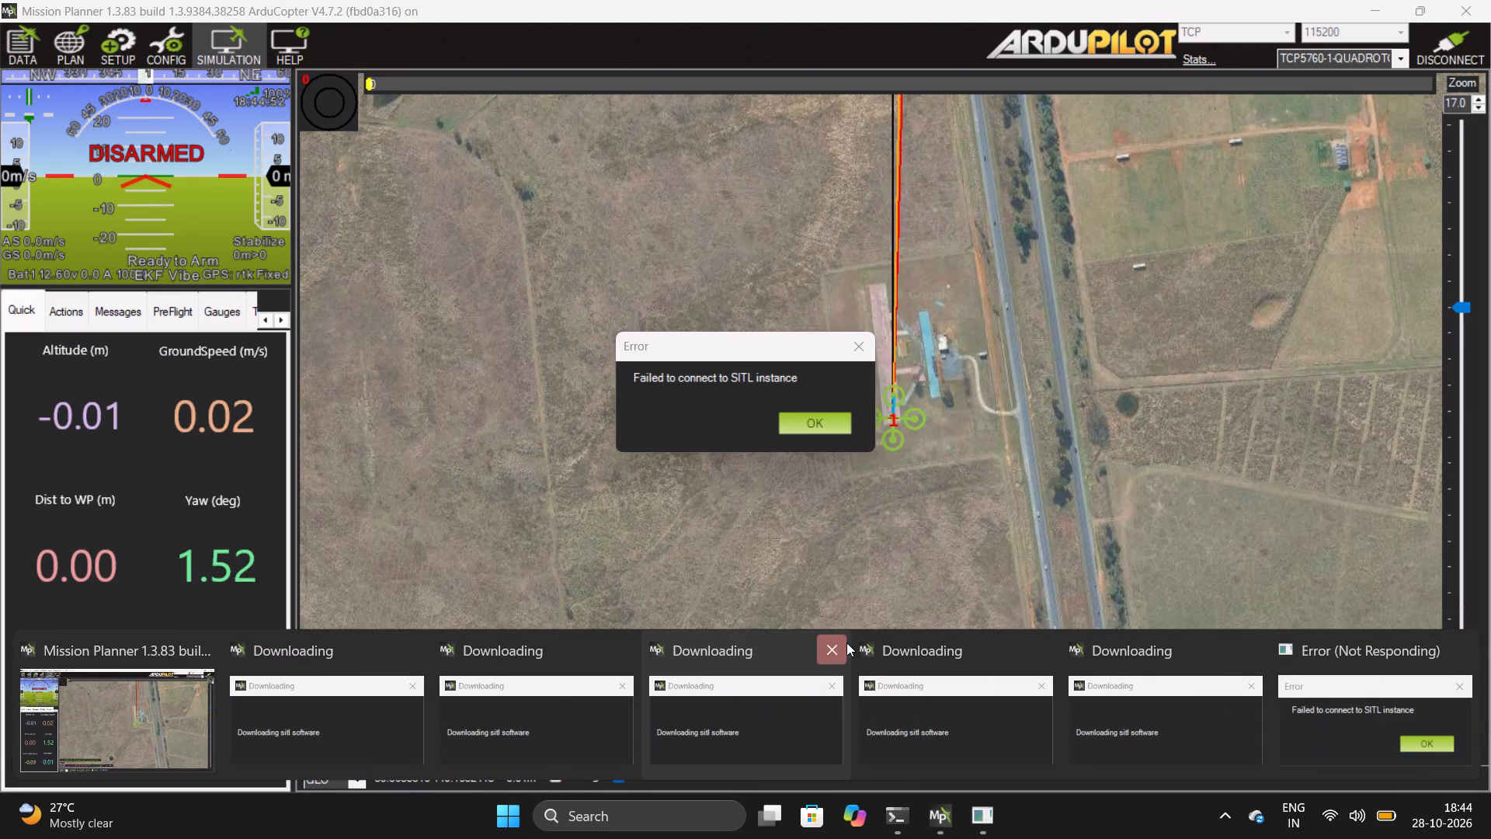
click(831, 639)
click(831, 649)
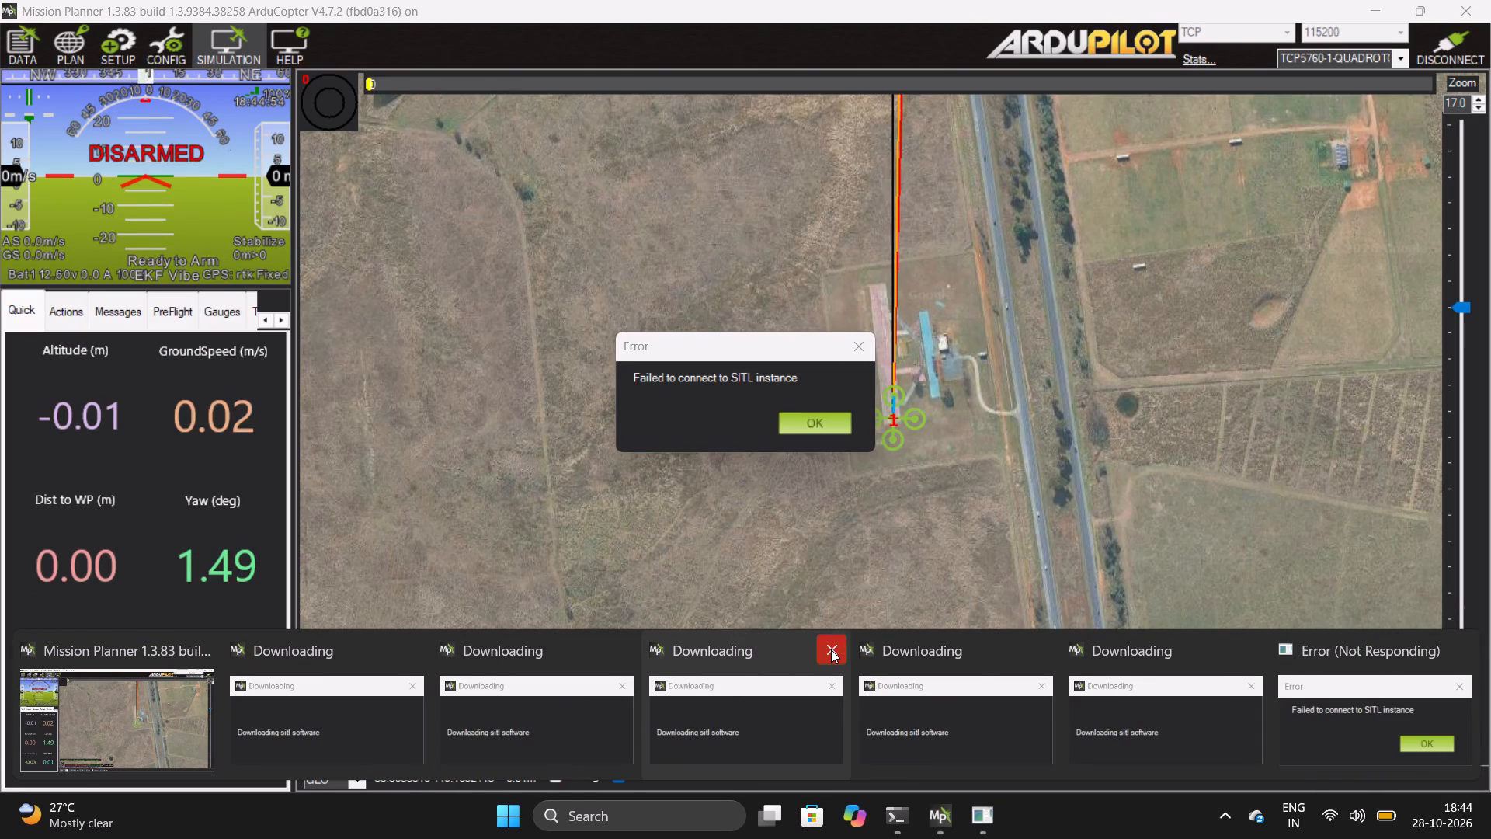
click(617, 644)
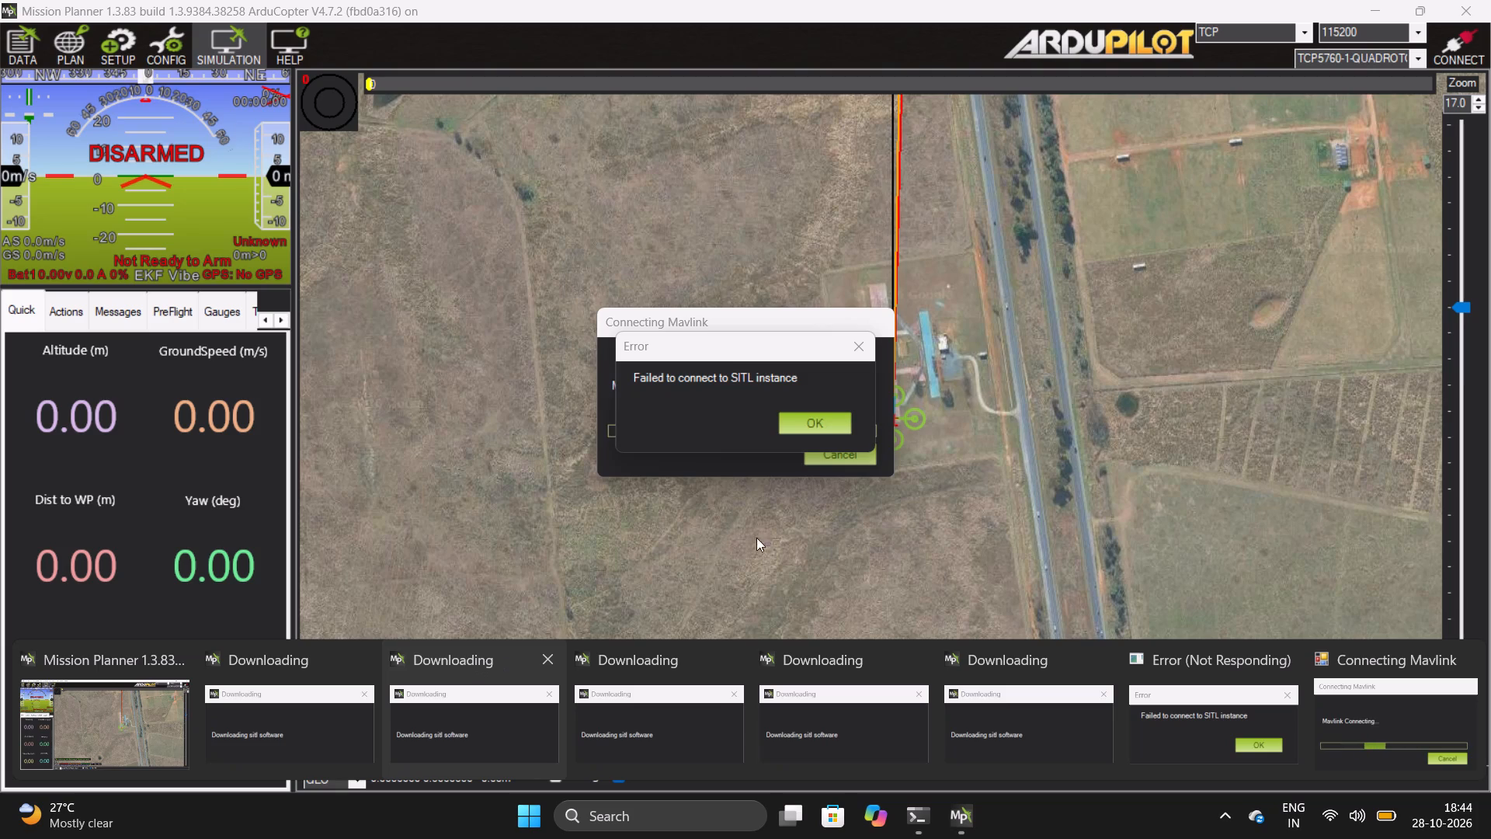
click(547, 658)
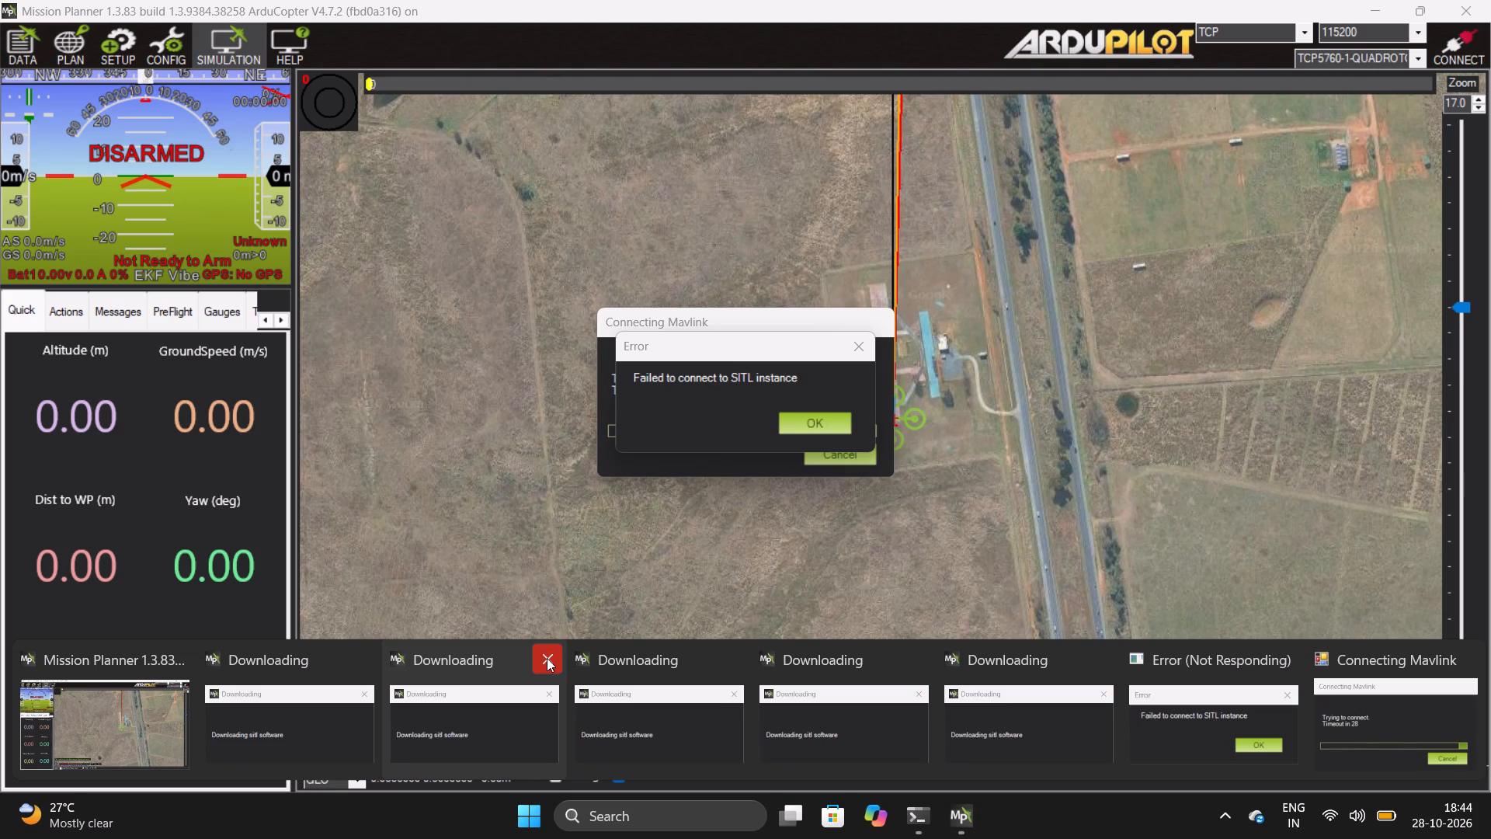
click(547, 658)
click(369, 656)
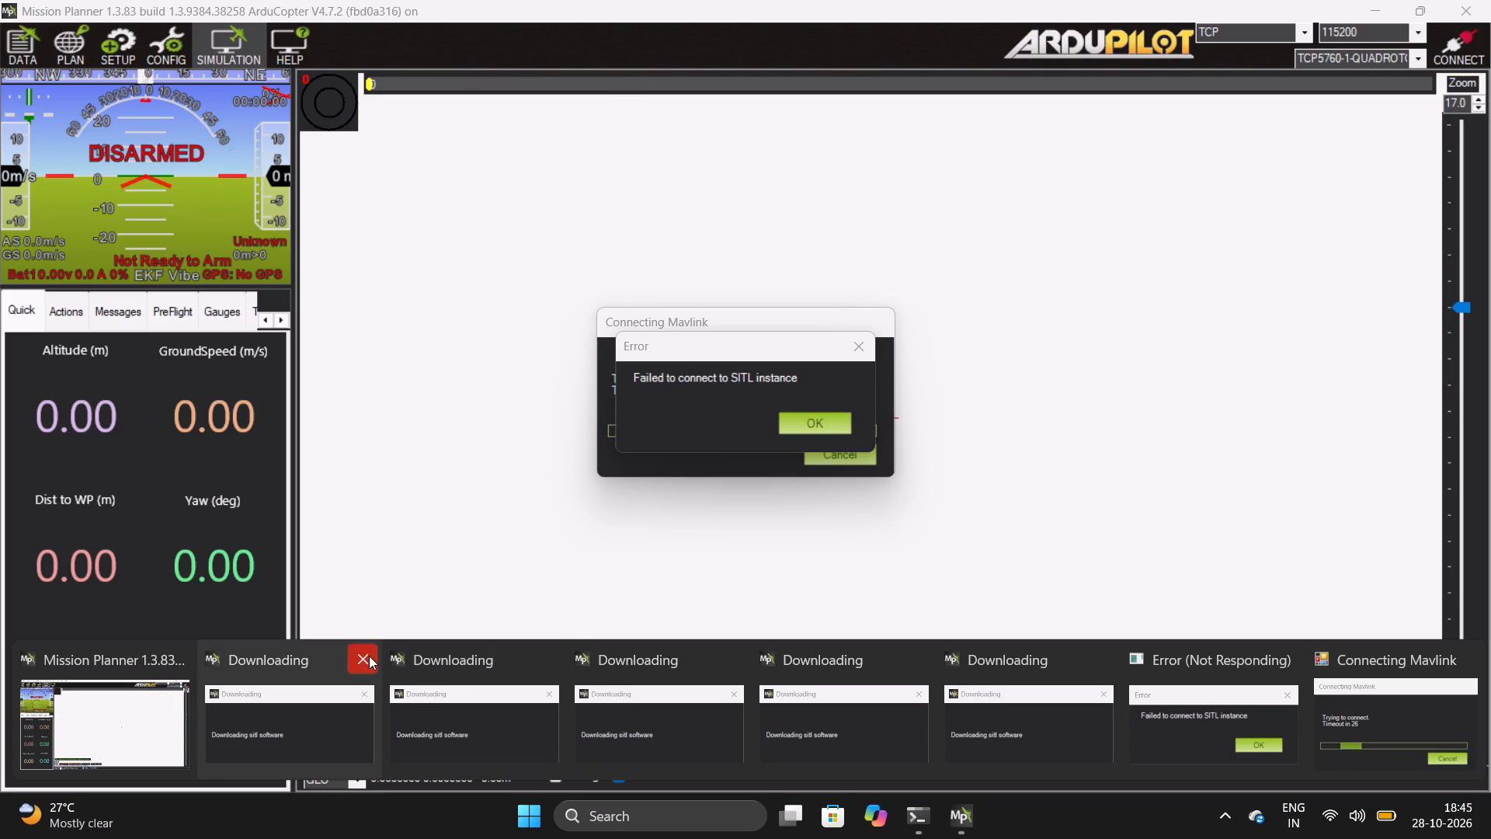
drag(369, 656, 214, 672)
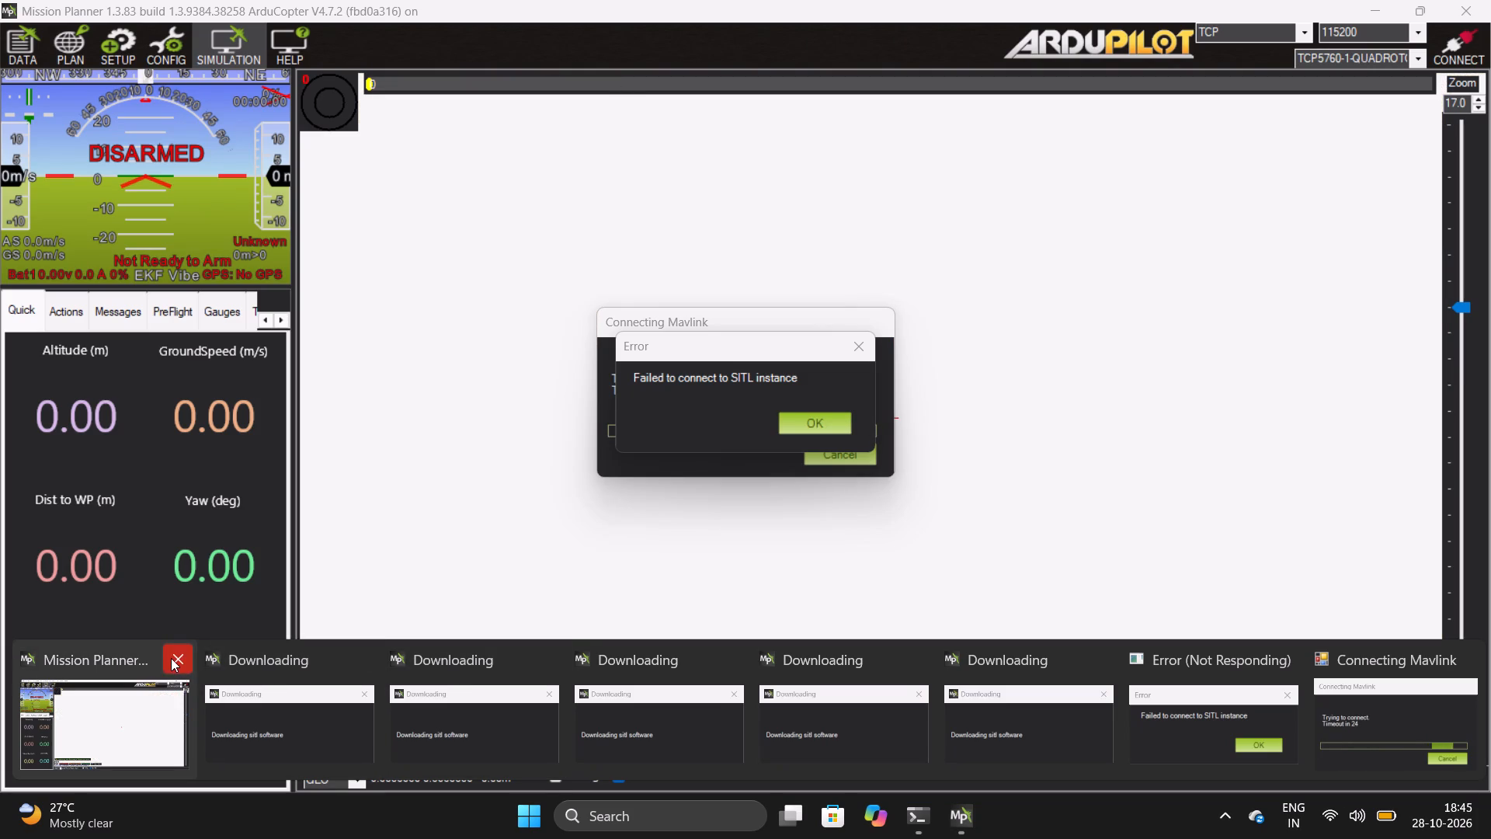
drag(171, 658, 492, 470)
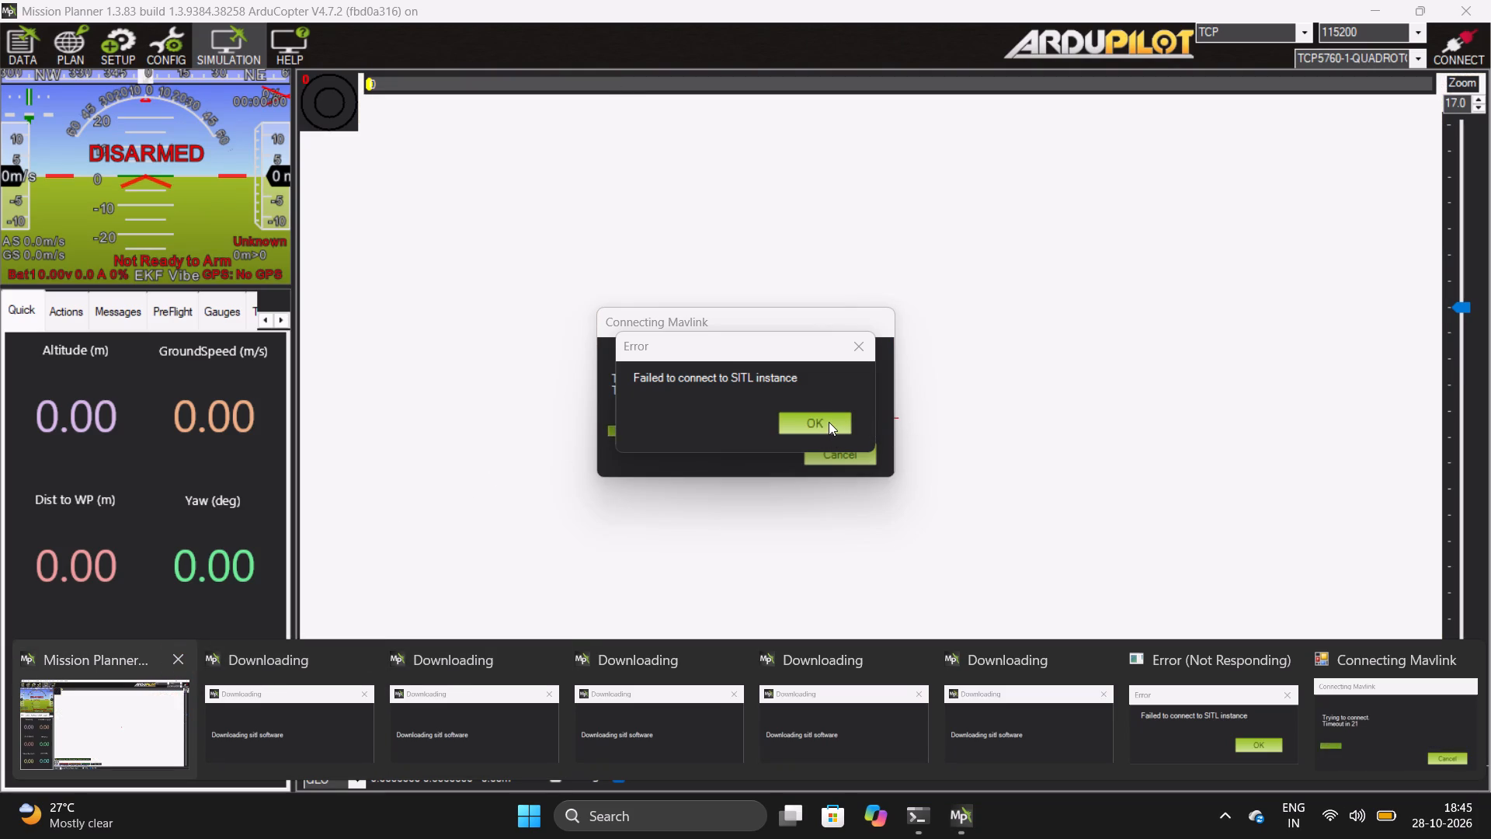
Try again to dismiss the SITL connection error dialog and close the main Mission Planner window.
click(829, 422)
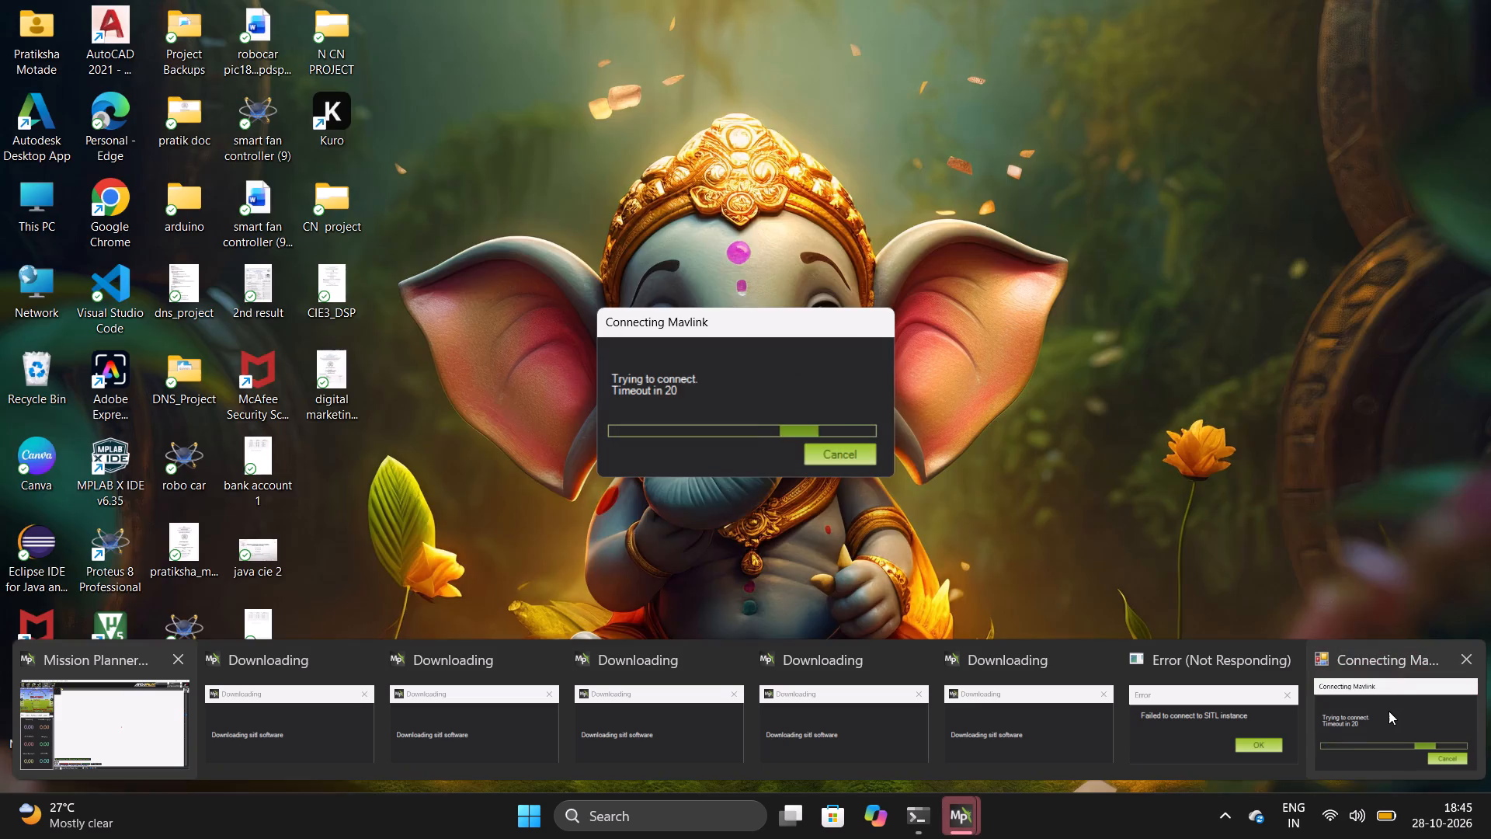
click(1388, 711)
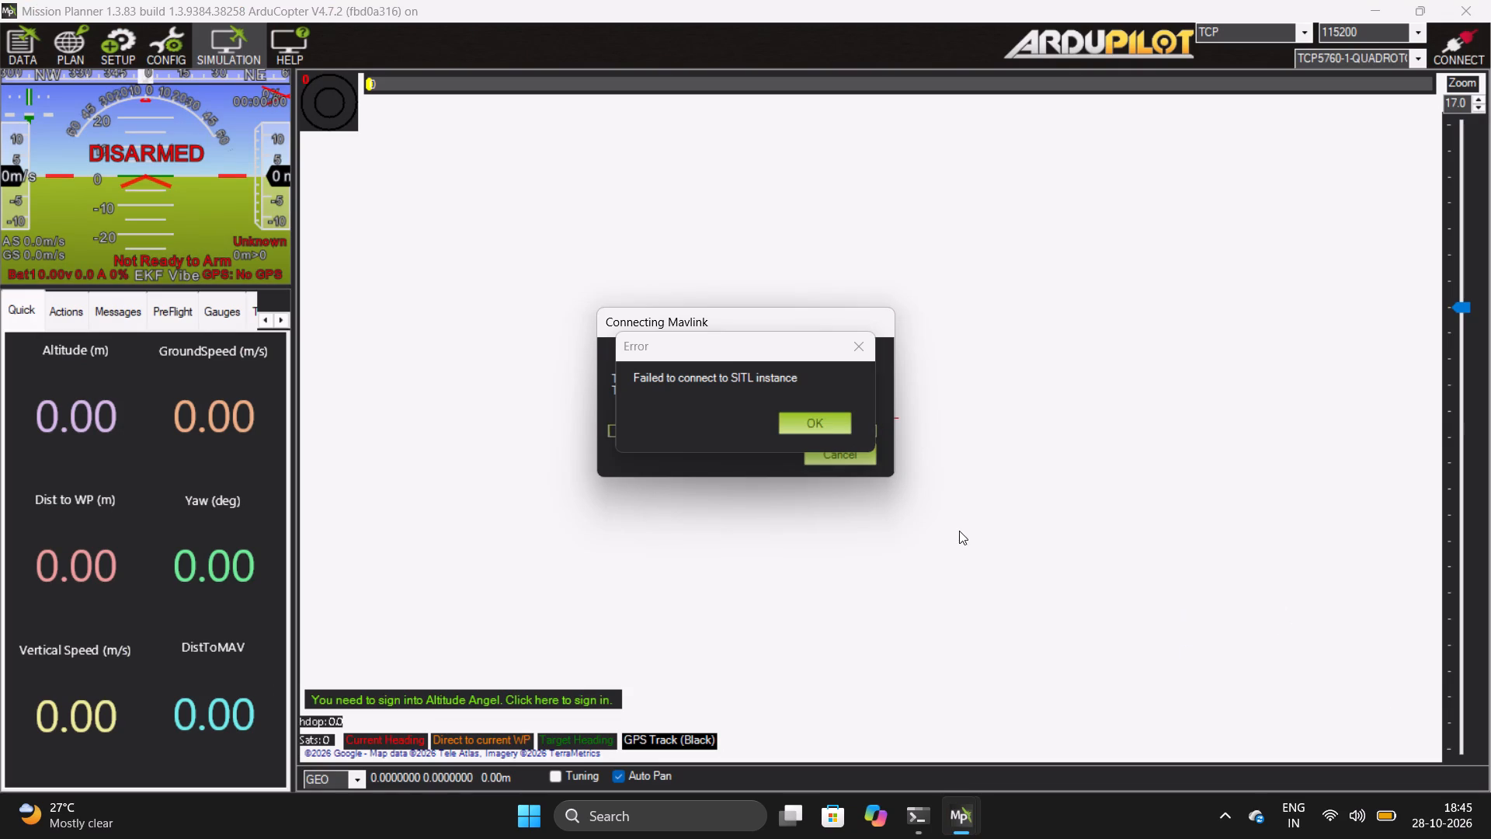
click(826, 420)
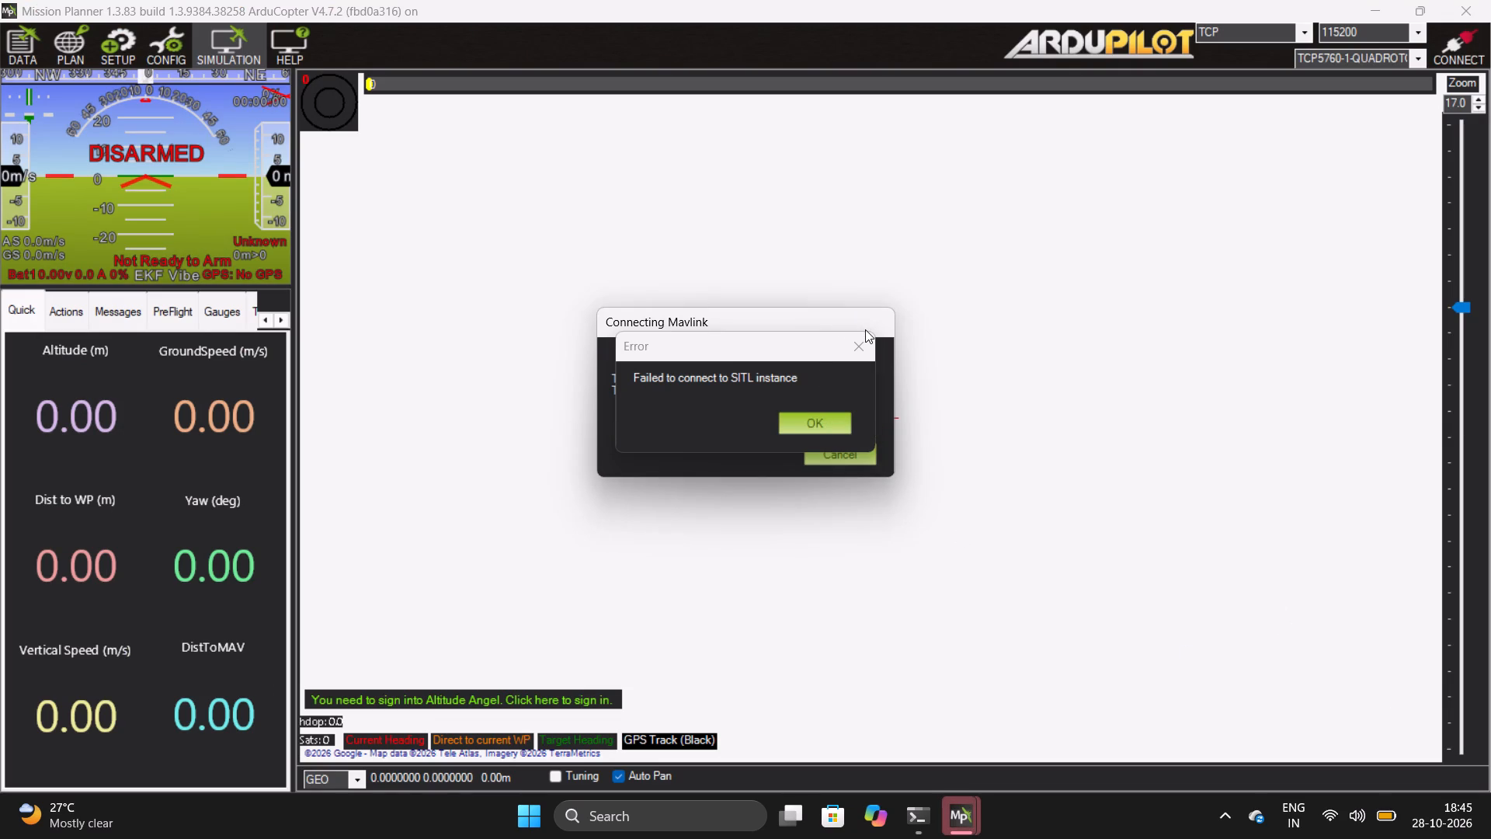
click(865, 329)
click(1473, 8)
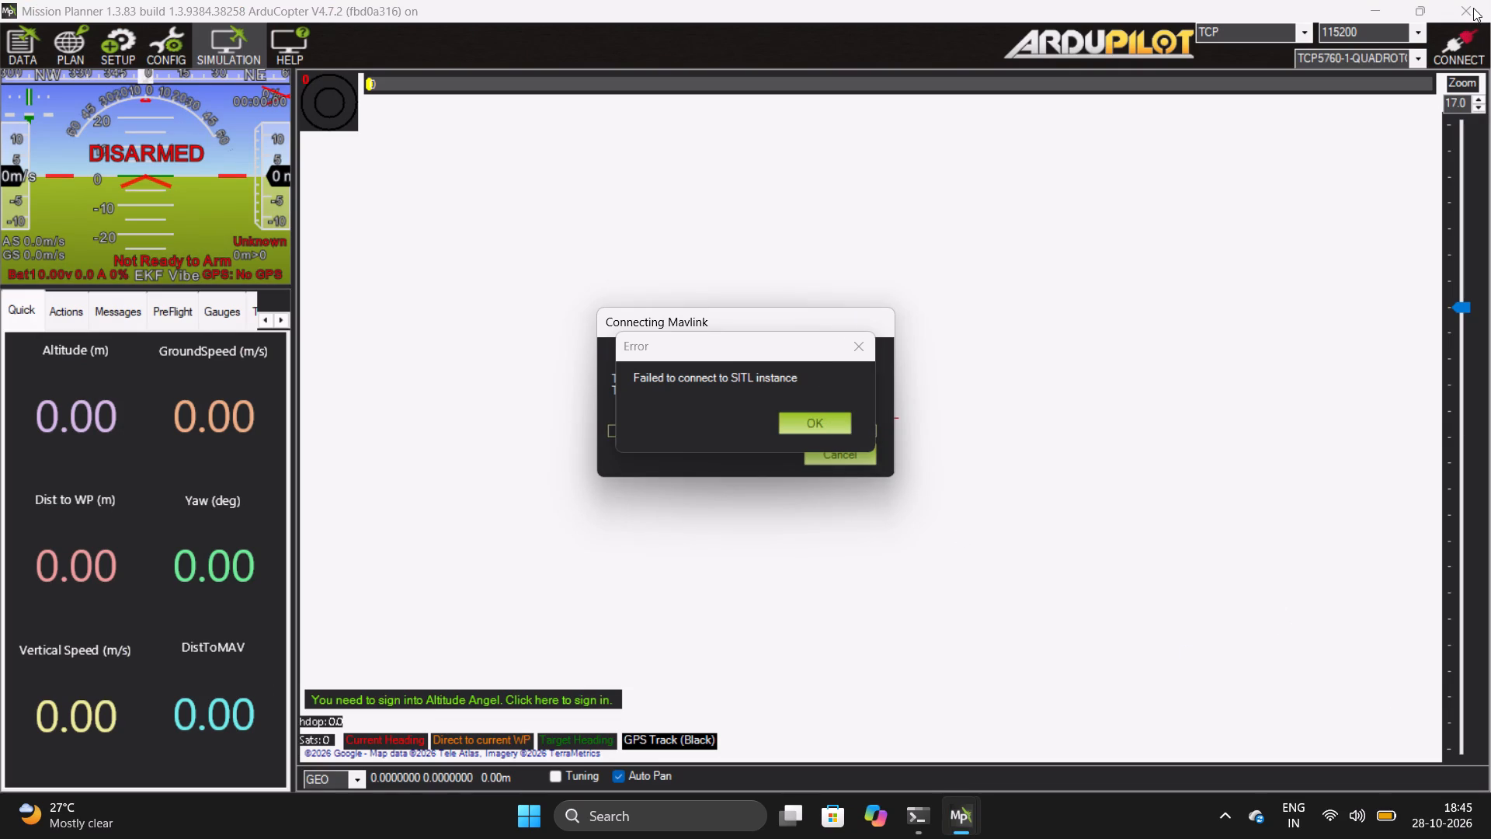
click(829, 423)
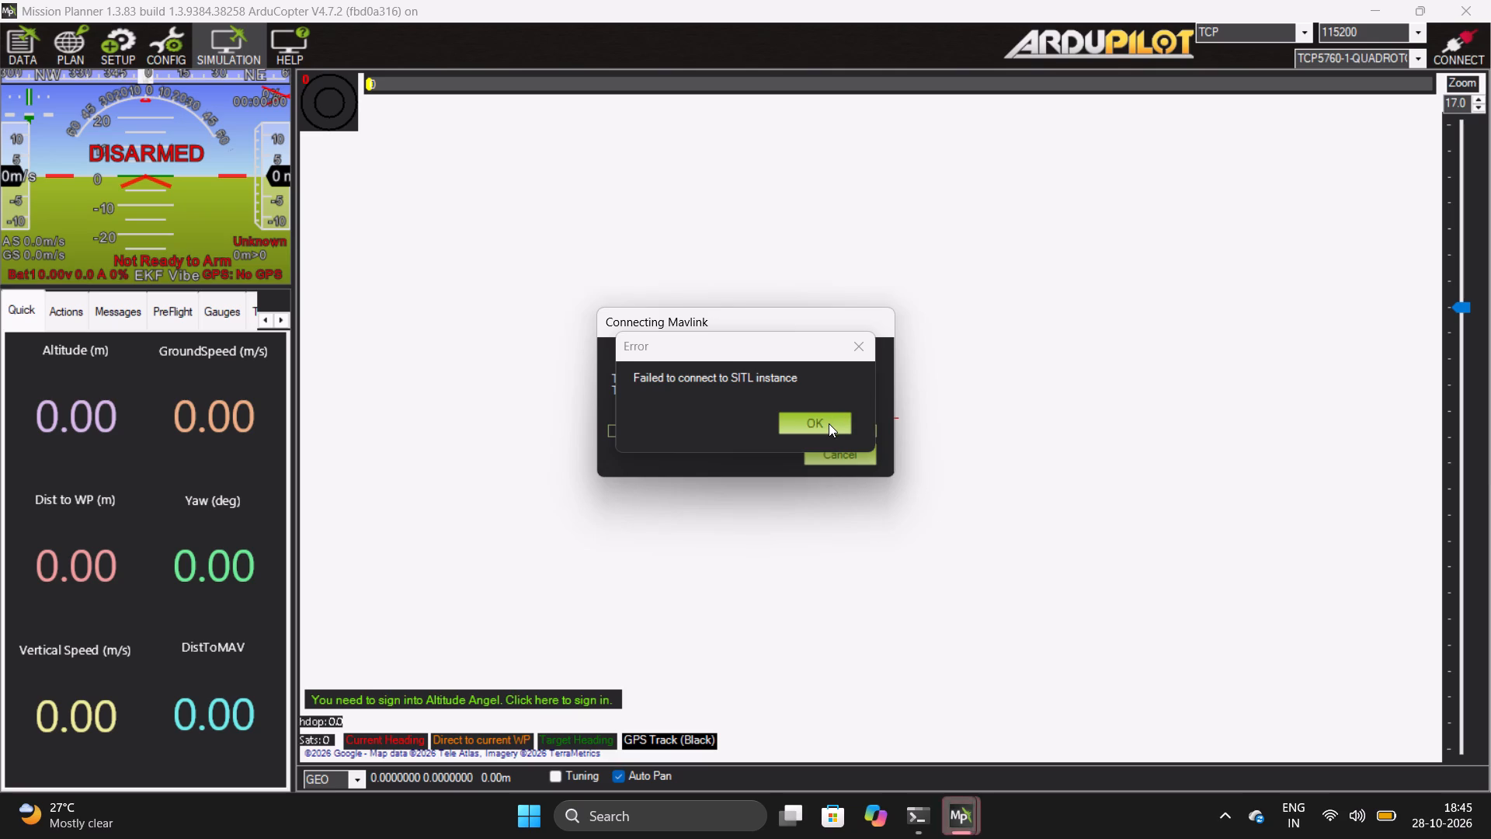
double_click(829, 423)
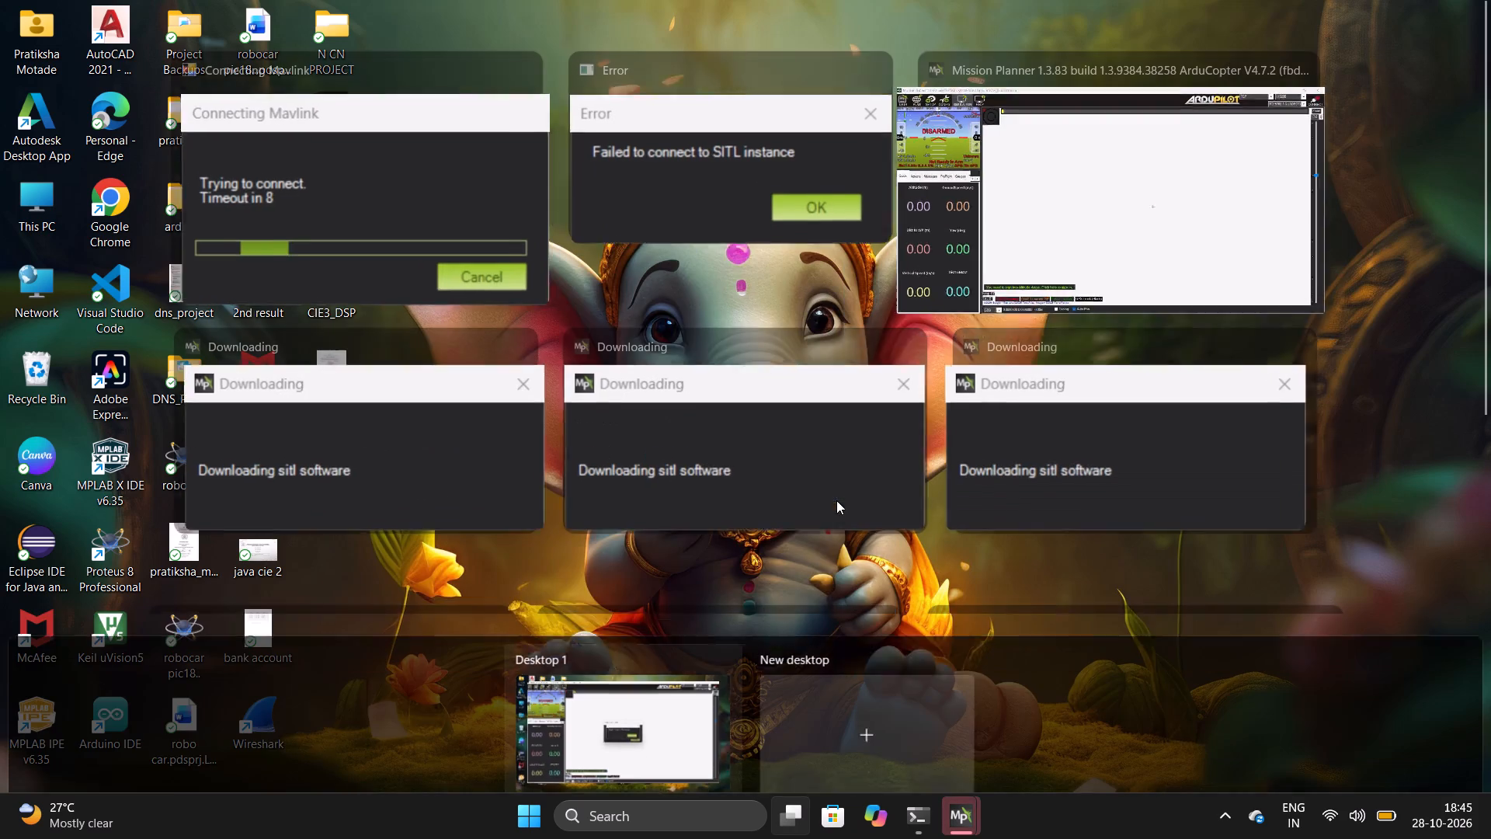
Close the Connecting Mavlink and SITL error windows from the overview of all open windows.
click(909, 348)
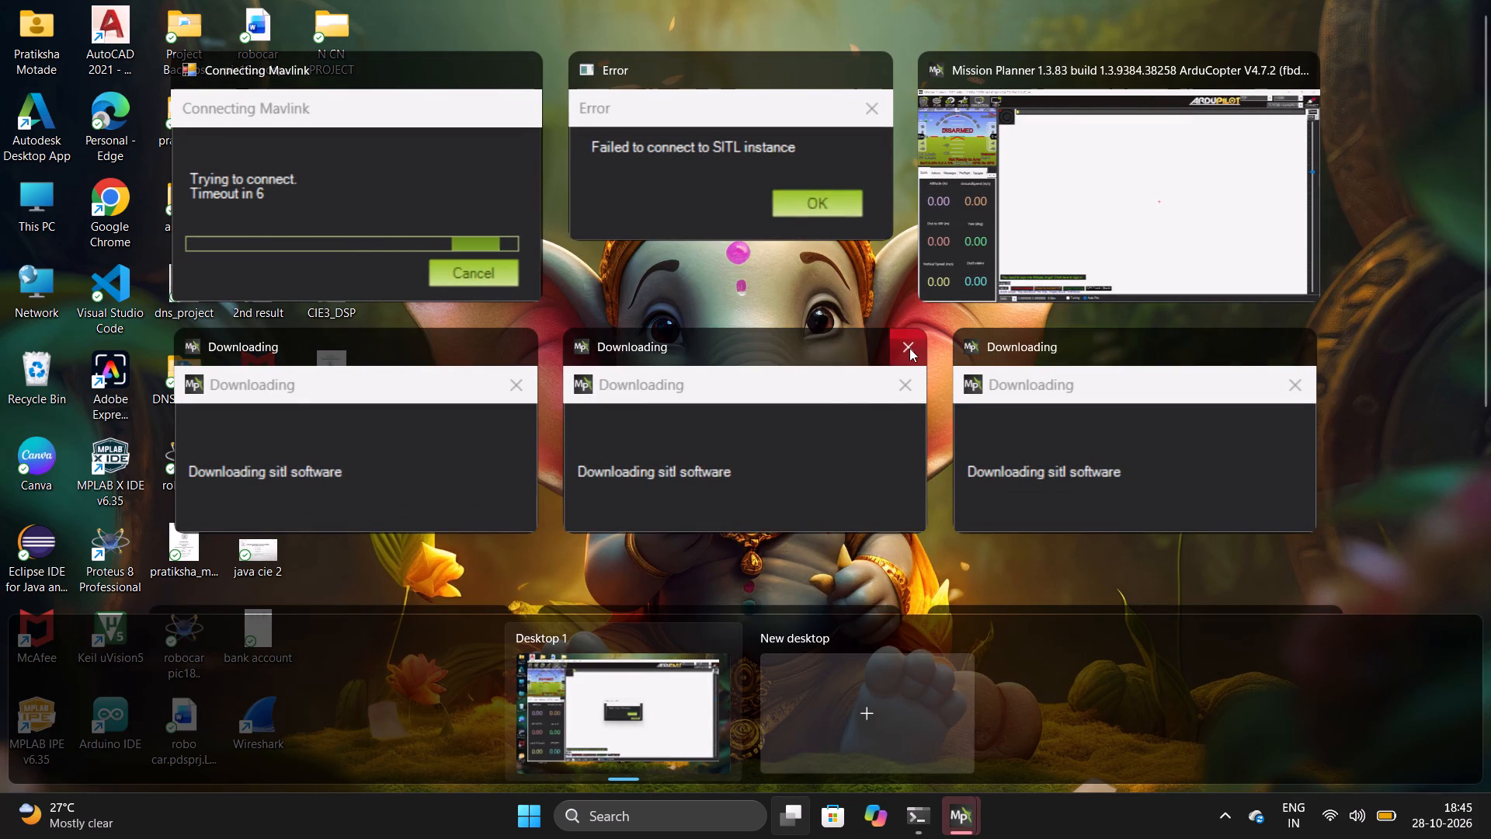
click(518, 353)
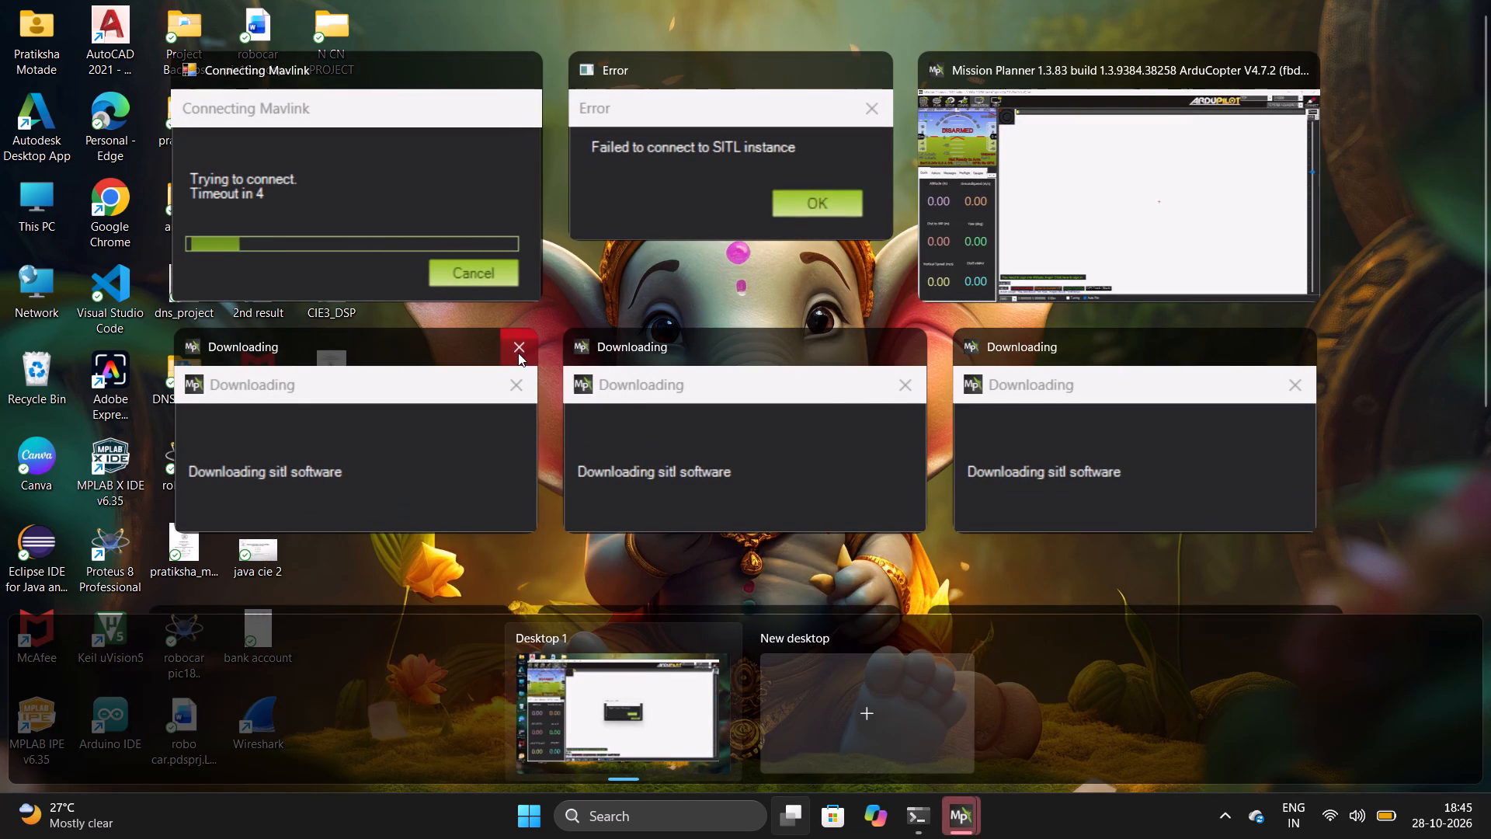
click(518, 353)
click(520, 73)
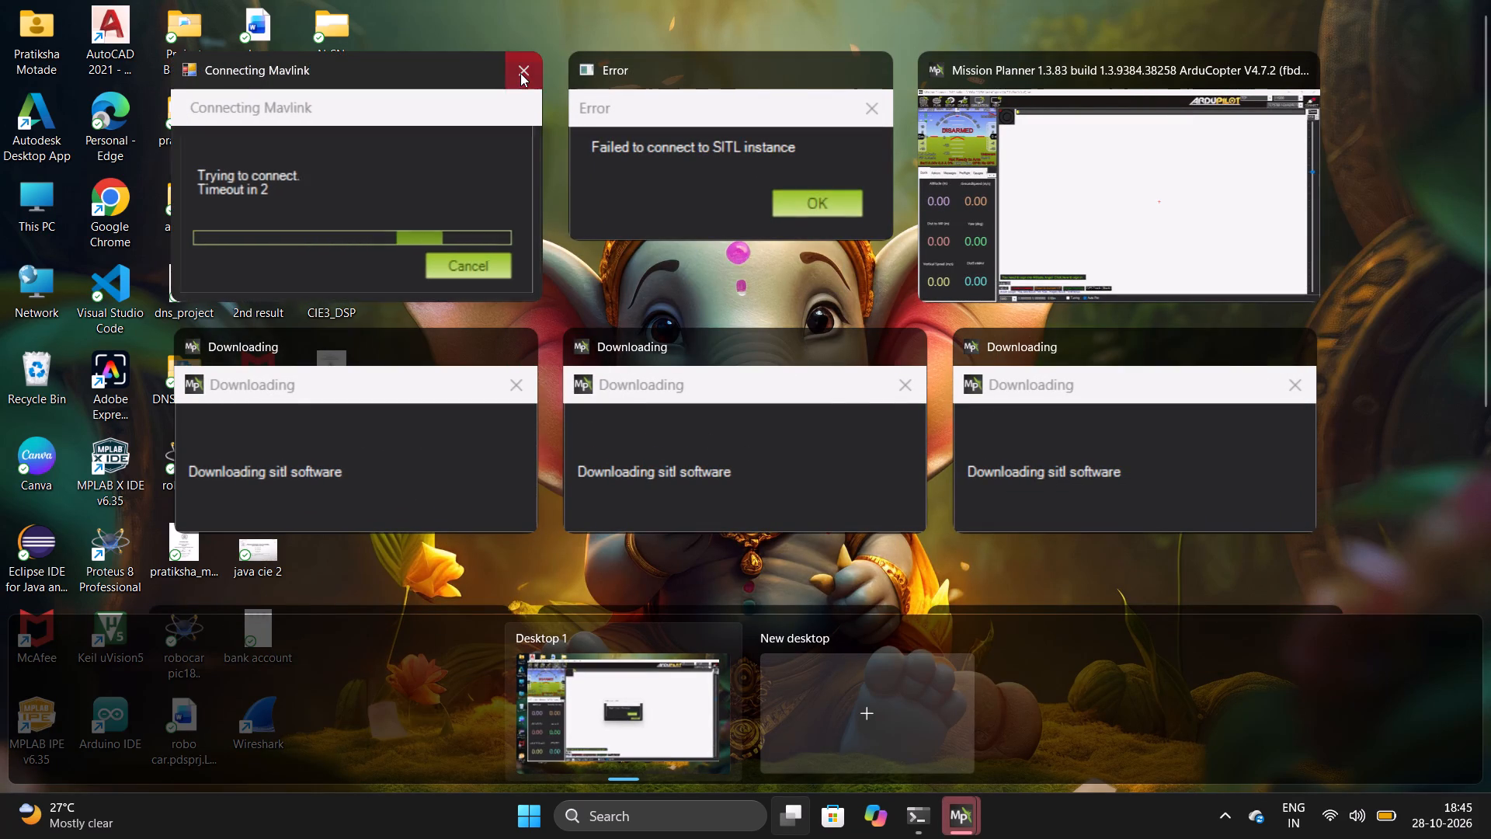
click(676, 68)
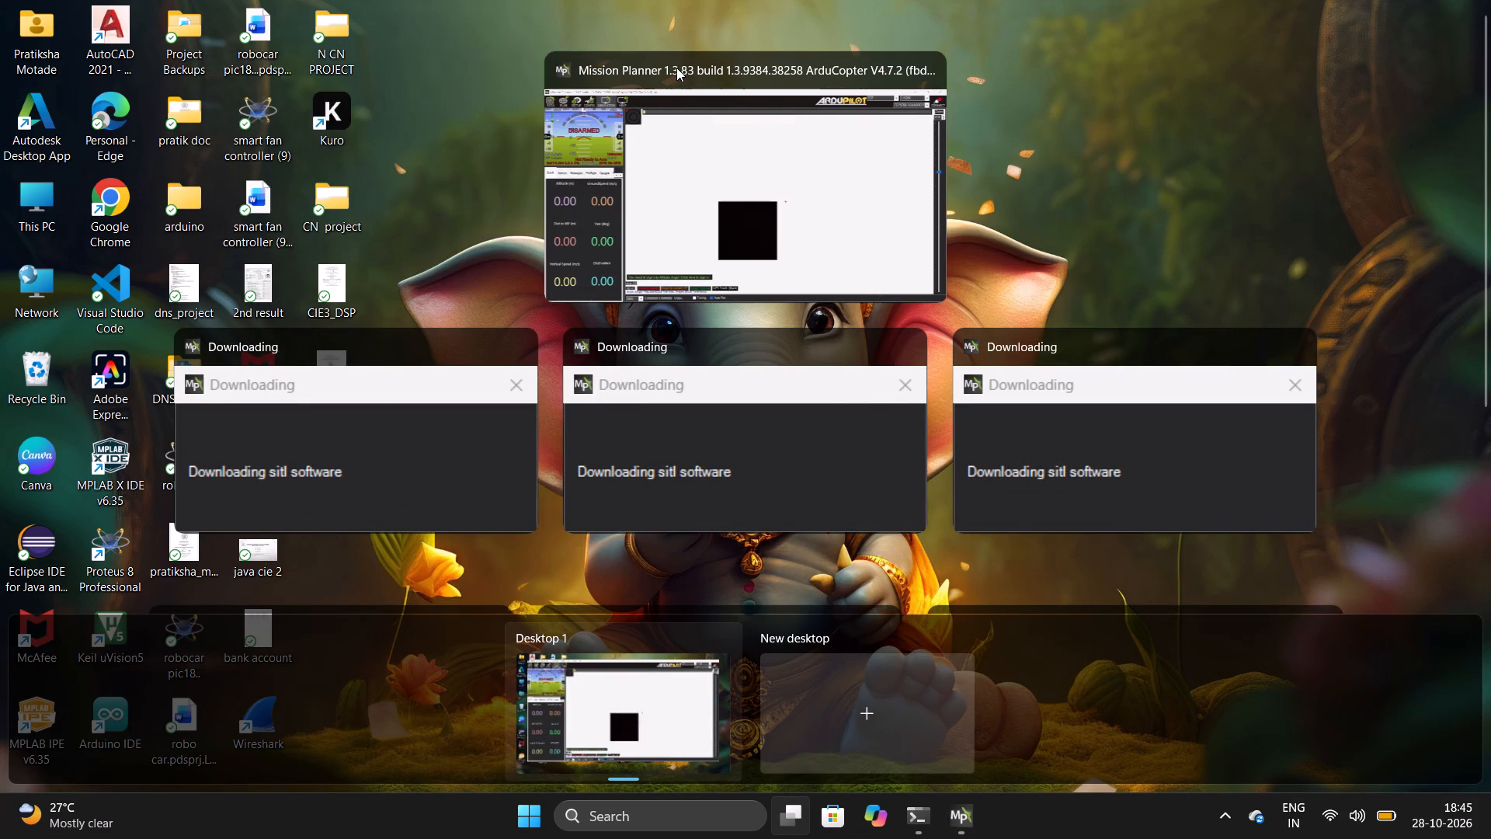
Close Mission Planner completely, including its leftover Downloading windows, to return to the desktop.
click(930, 77)
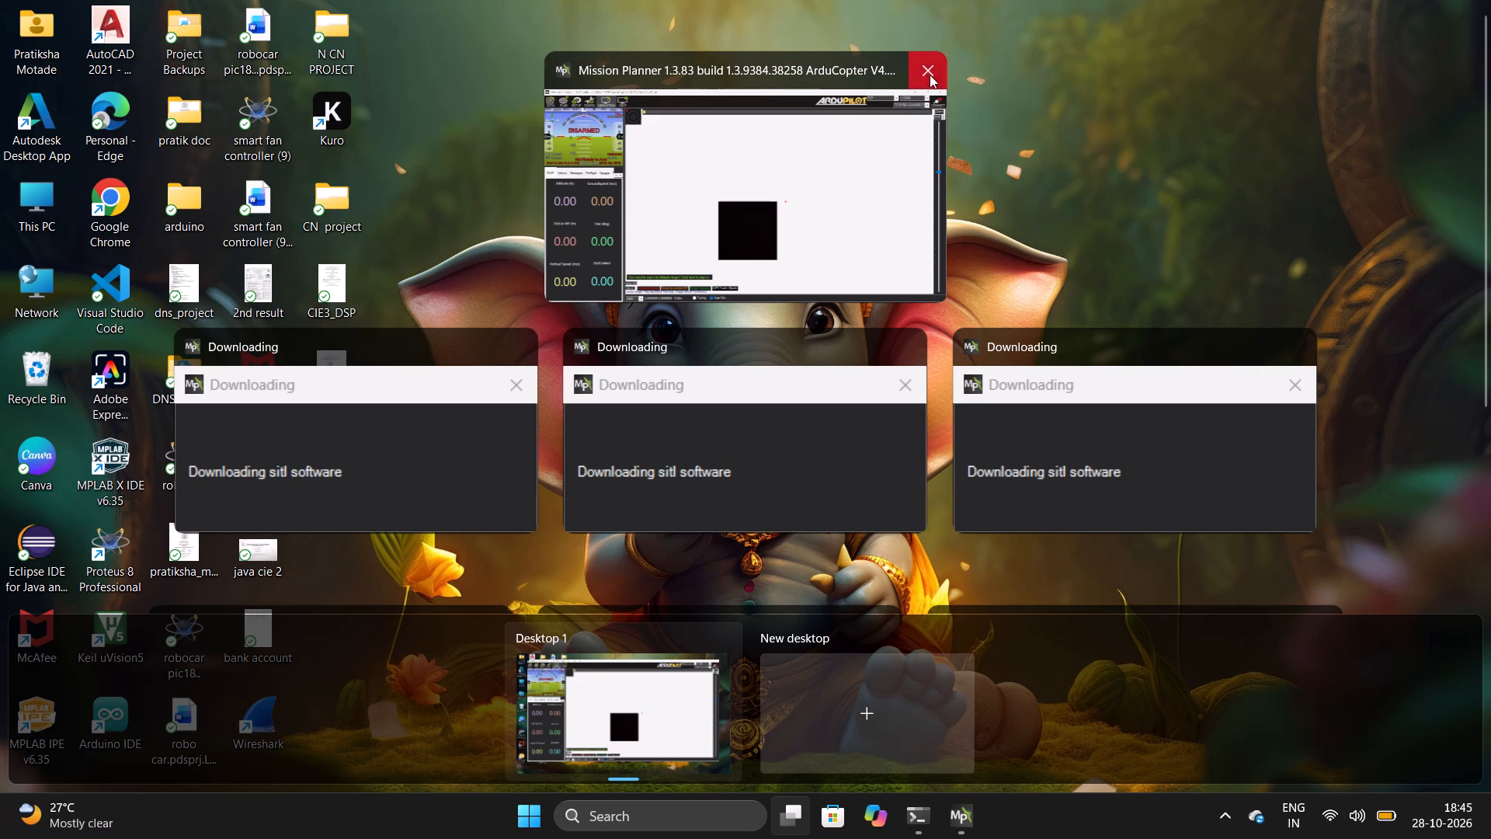
click(925, 63)
click(921, 68)
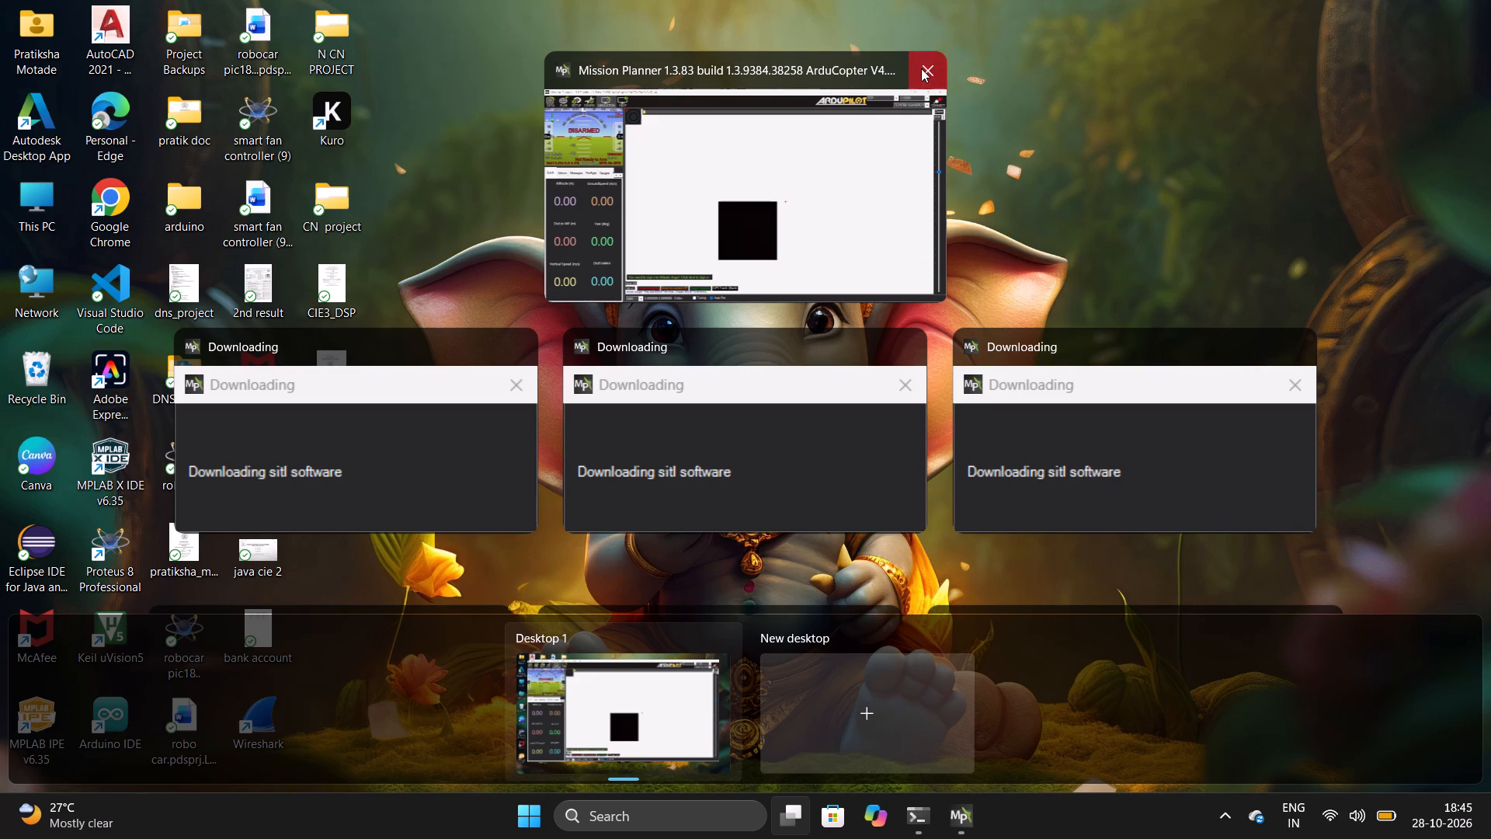
click(912, 343)
click(814, 233)
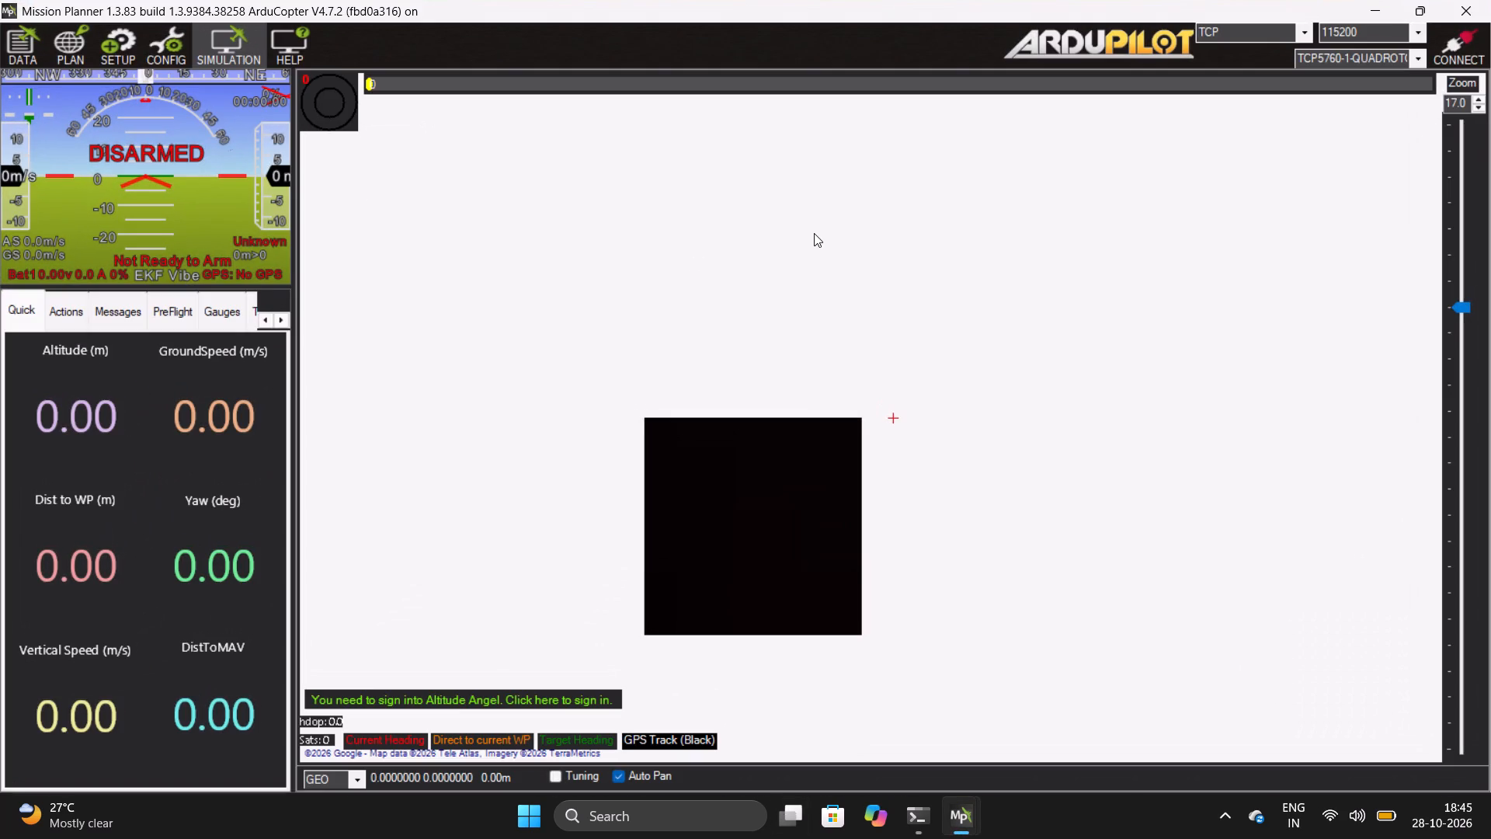
click(1475, 5)
right_click(953, 805)
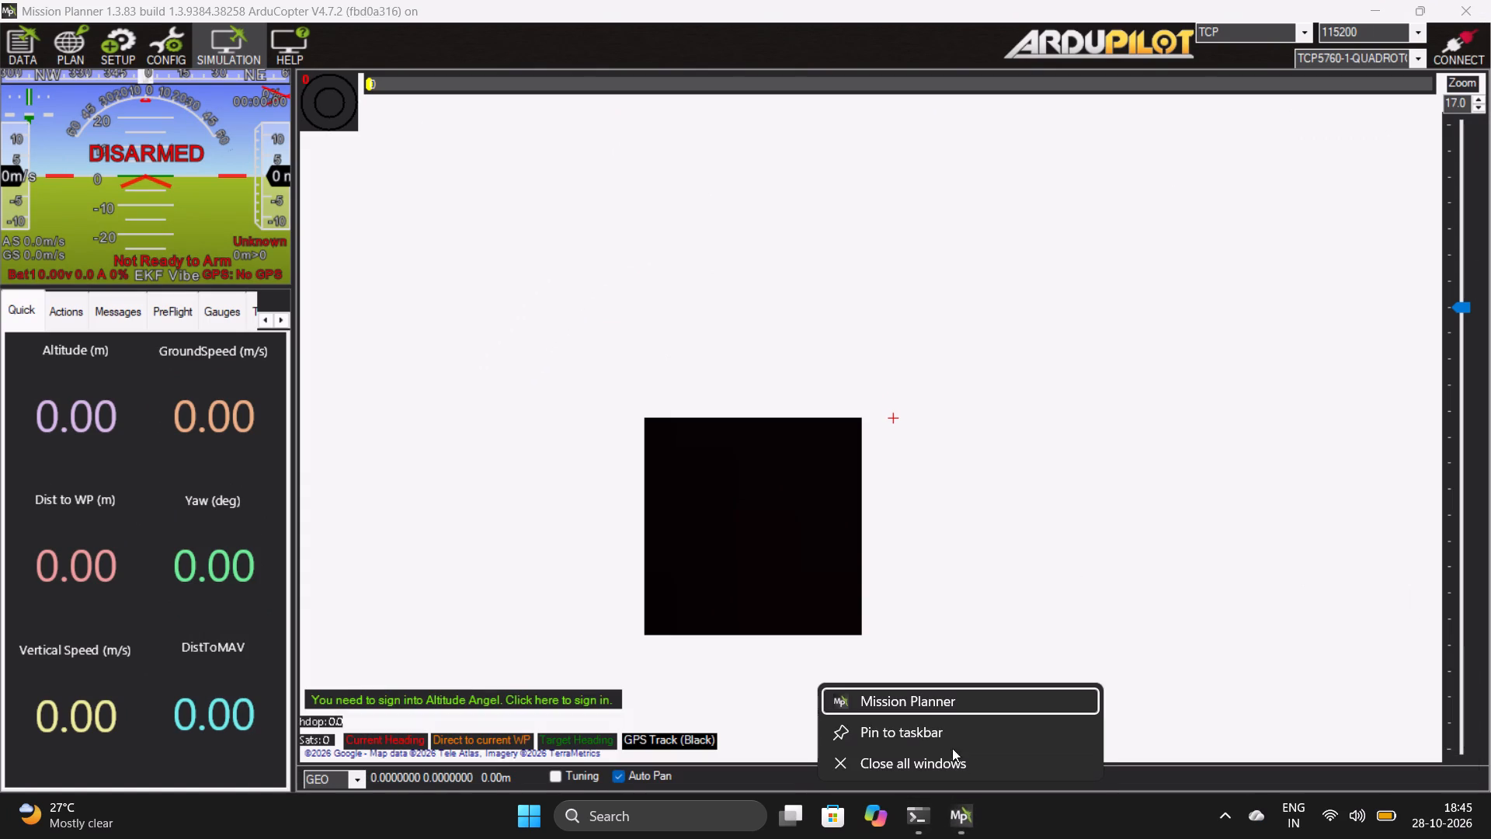
click(944, 772)
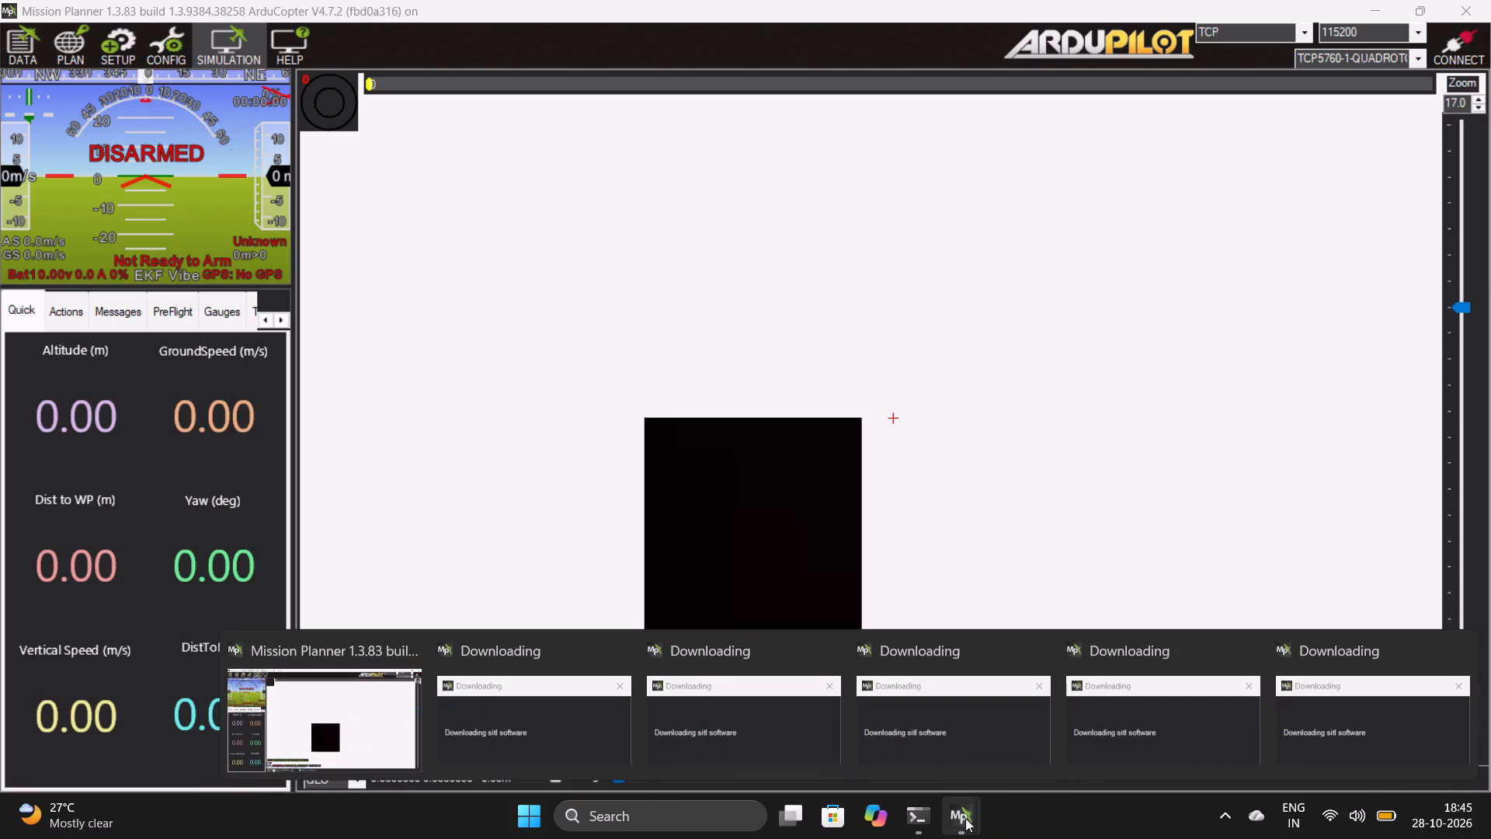
click(407, 647)
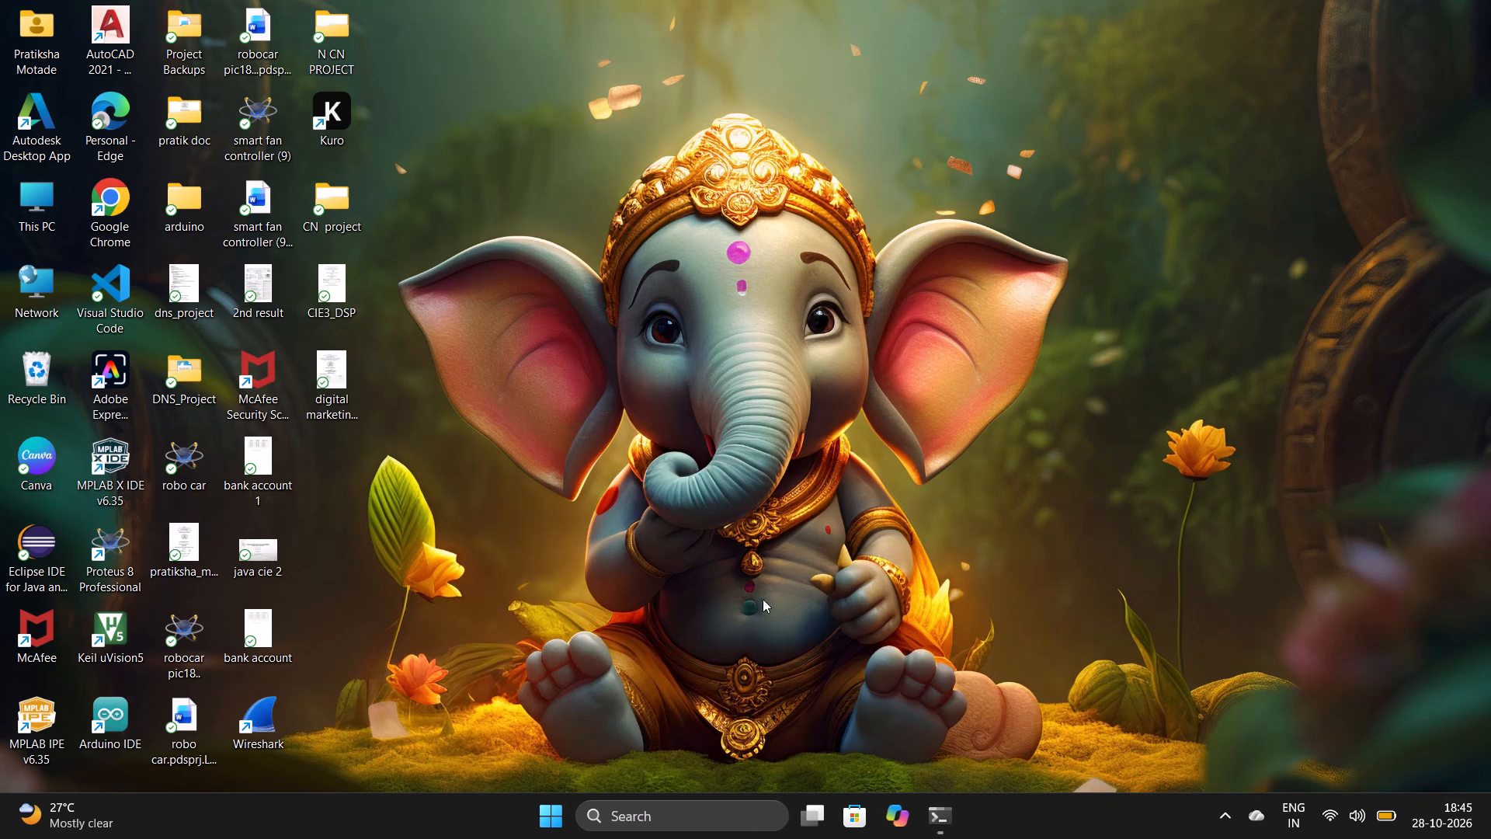
Close the leftover terminal window still running from Mission Planner and refresh the desktop.
right_click(769, 591)
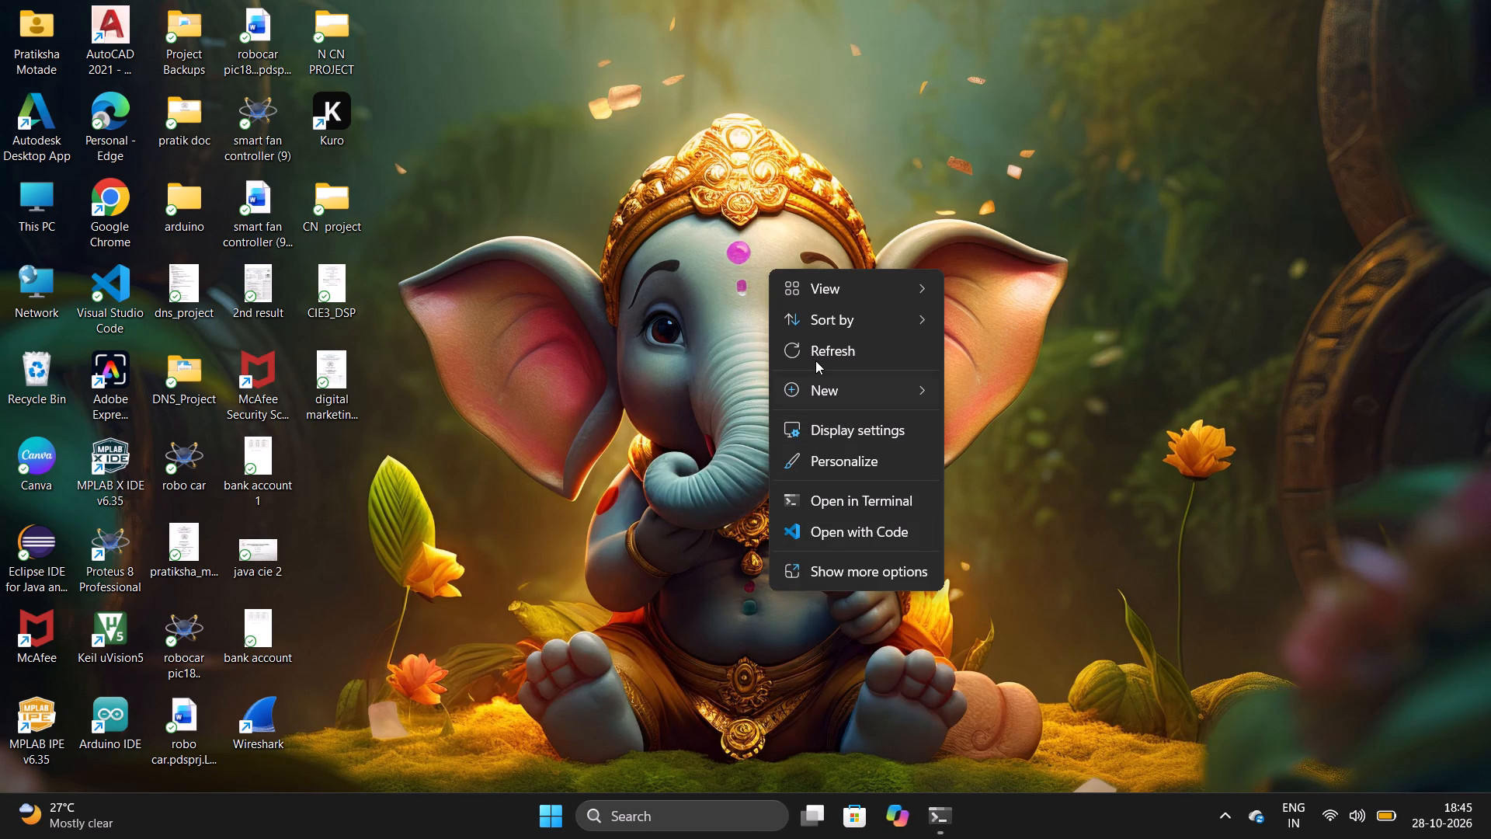
click(815, 357)
right_click(939, 818)
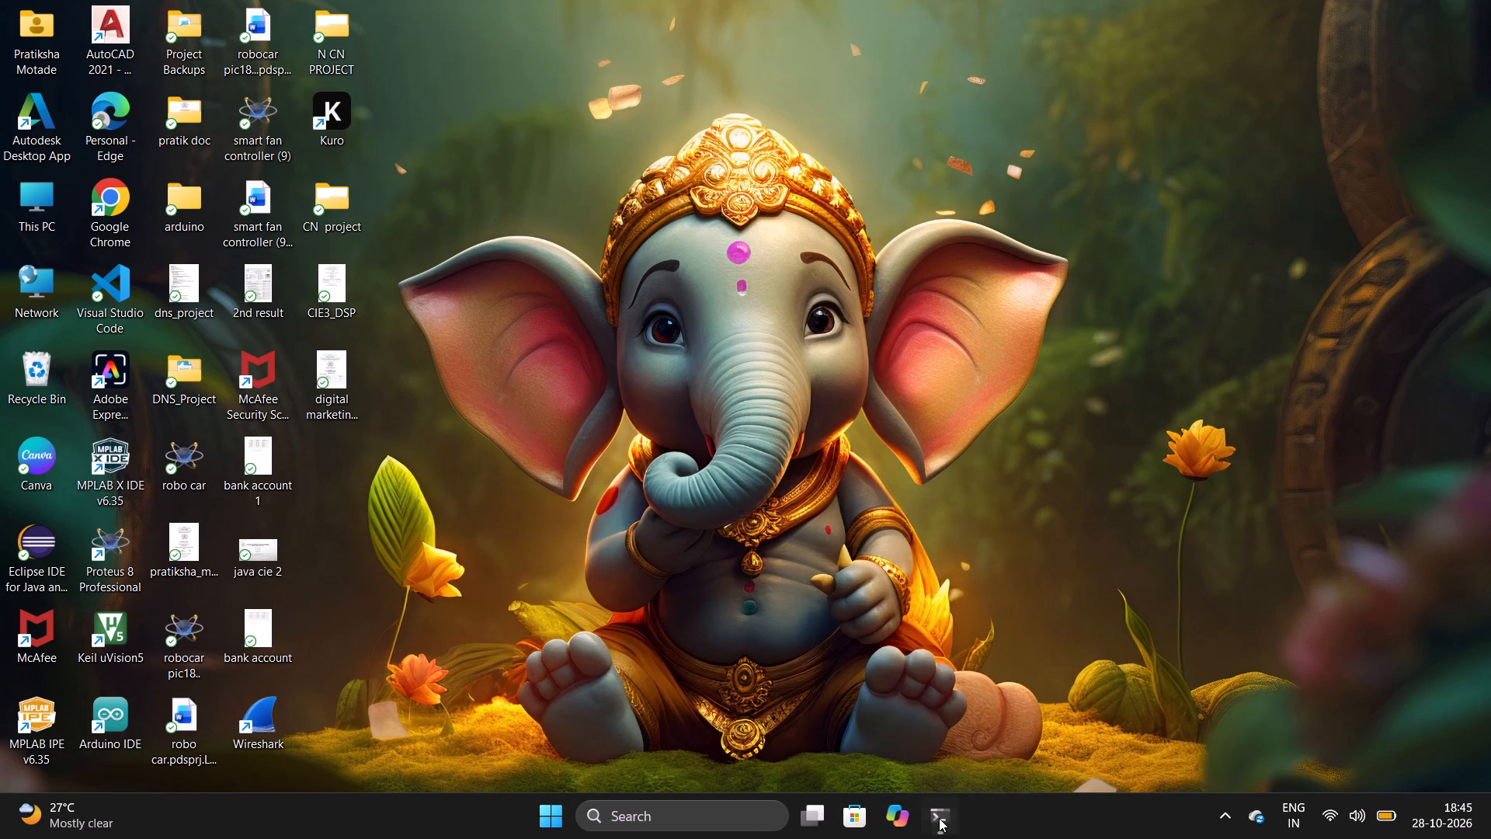
click(898, 765)
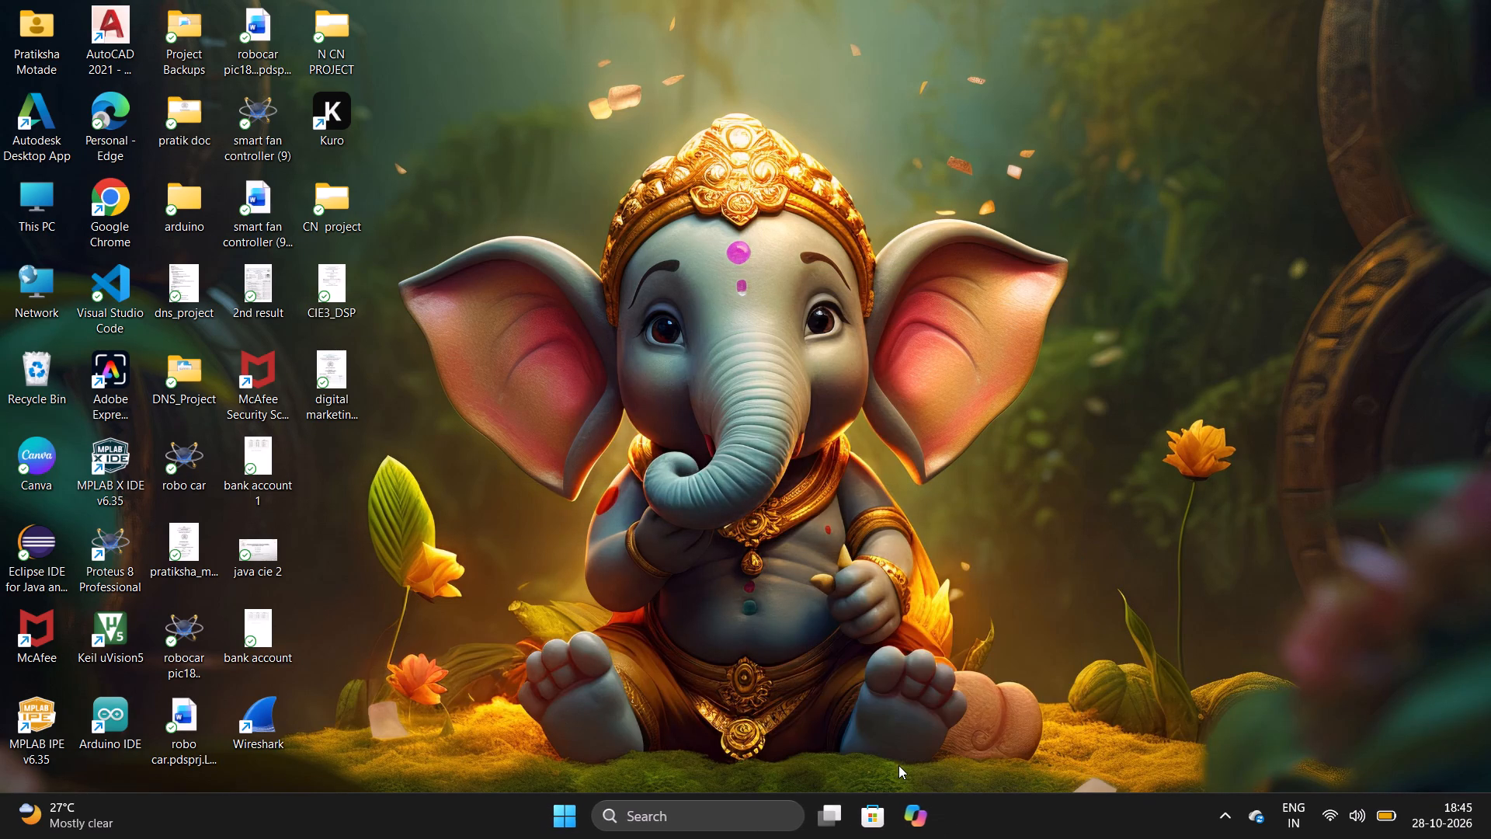
right_click(923, 553)
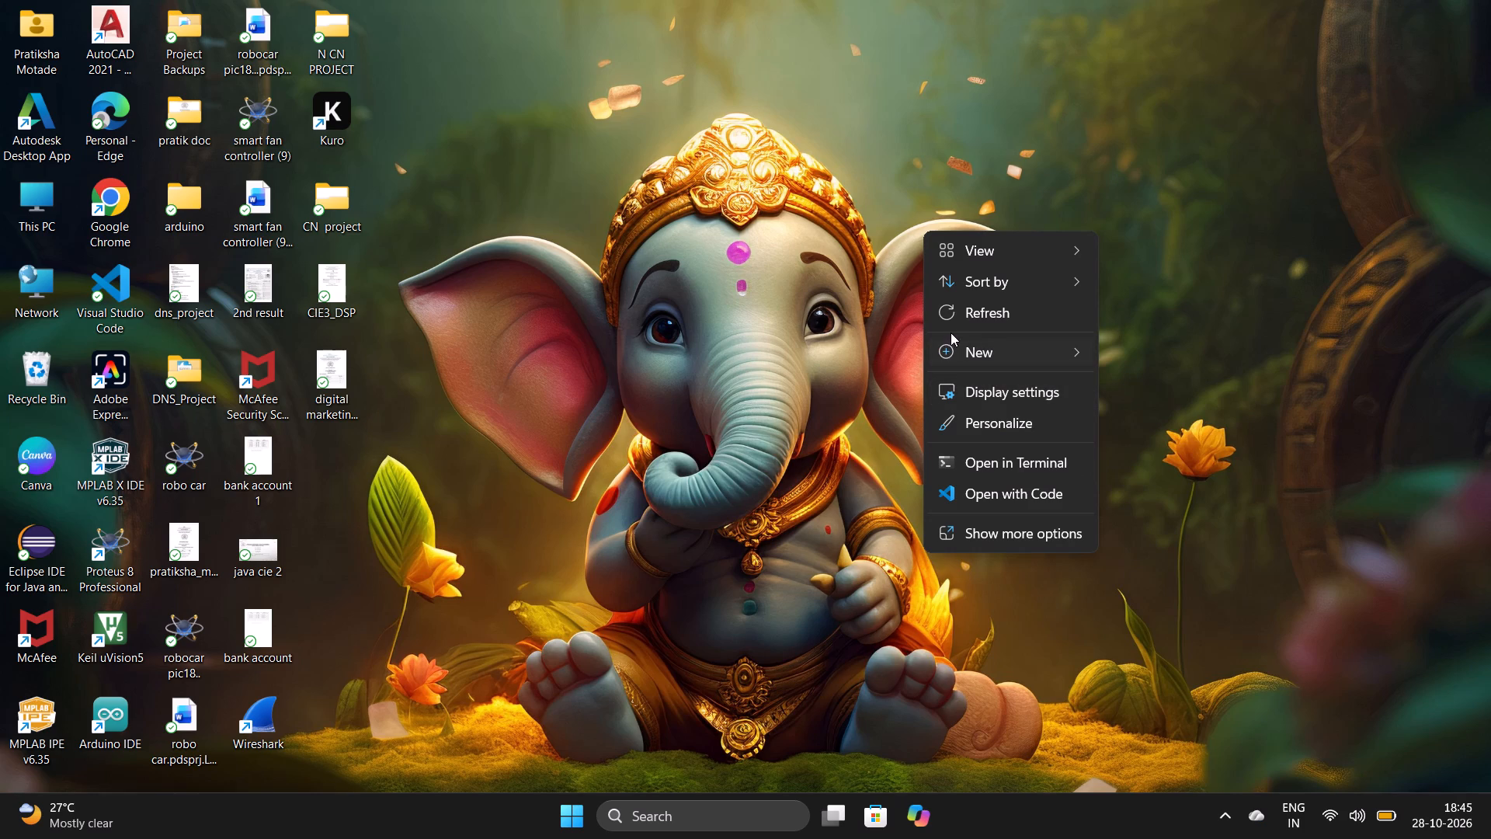
click(954, 313)
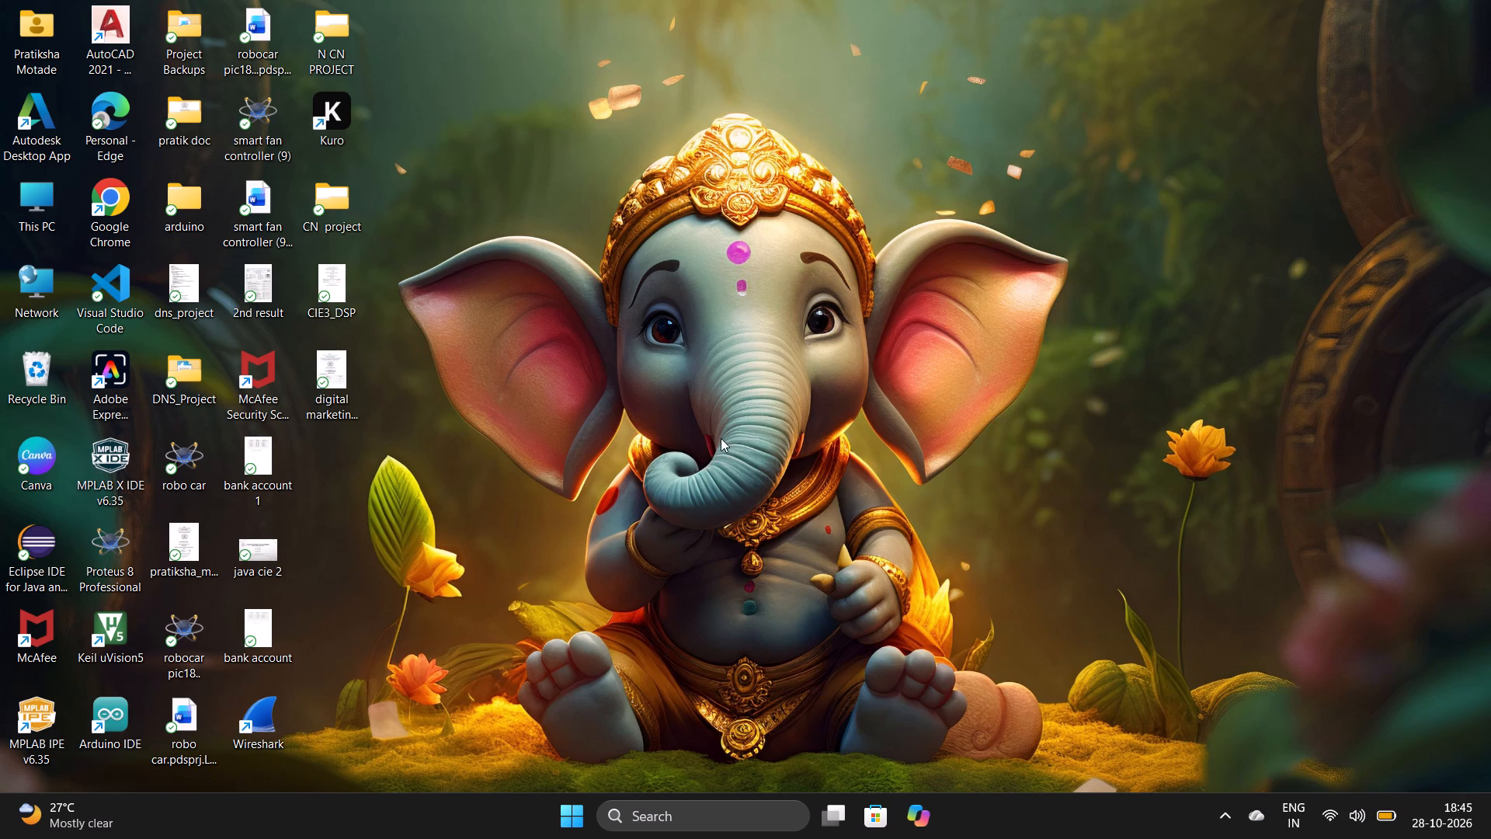
Search the computer for "mi" and relaunch Mission Planner.
text(mi)
click(693, 818)
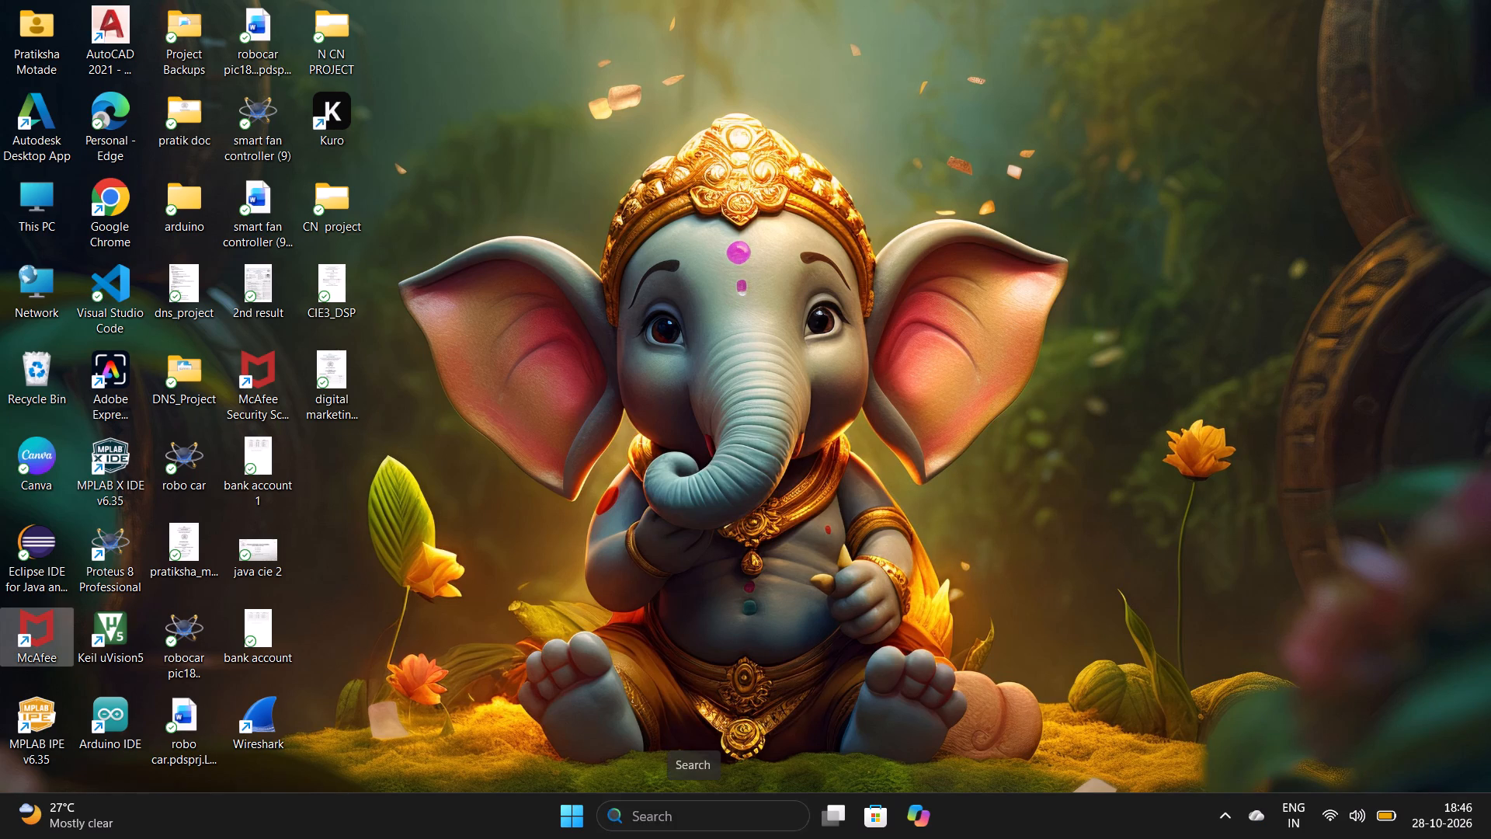
text(mi)
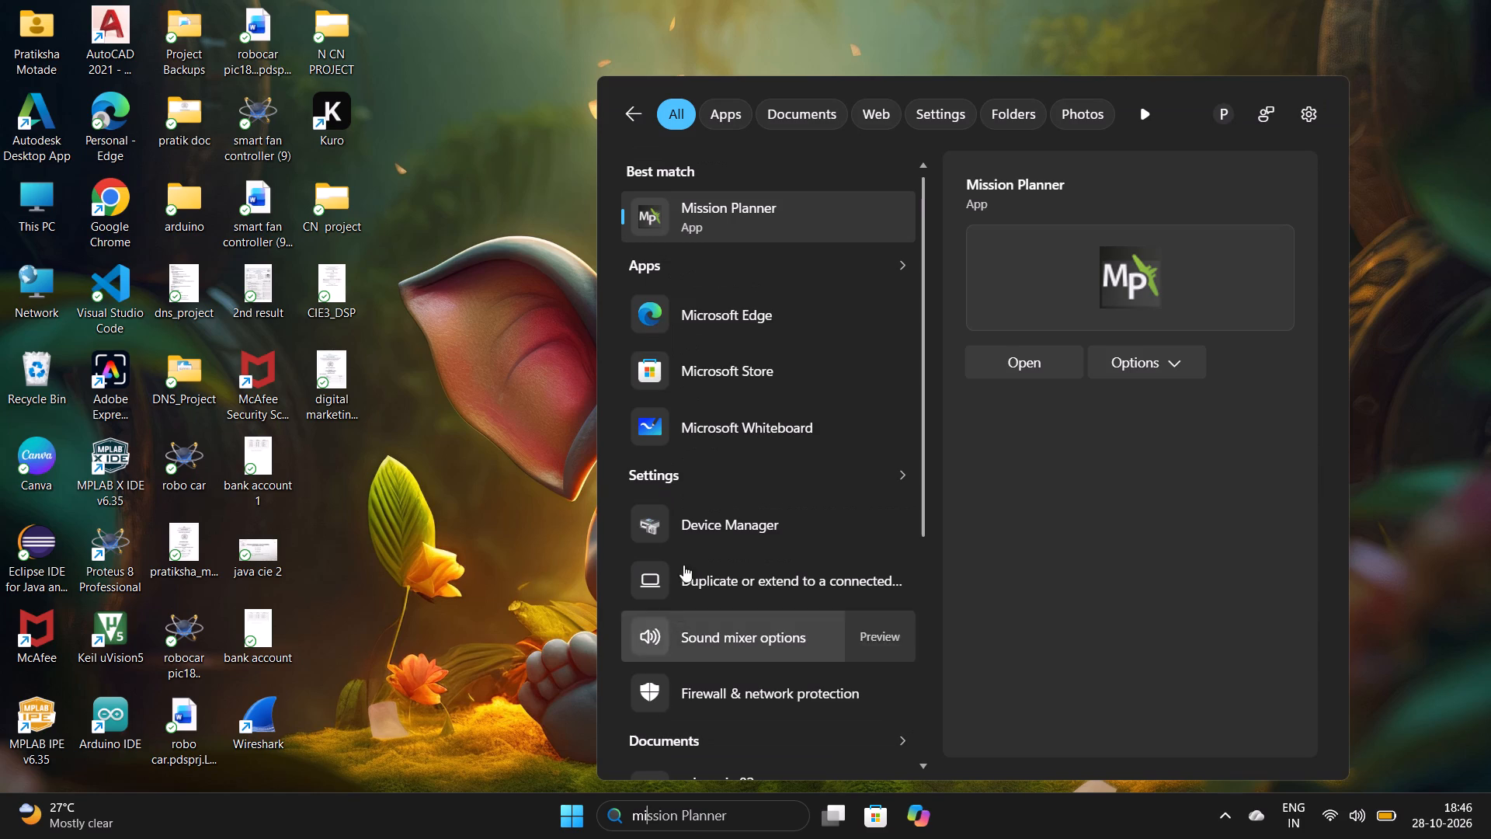
click(756, 230)
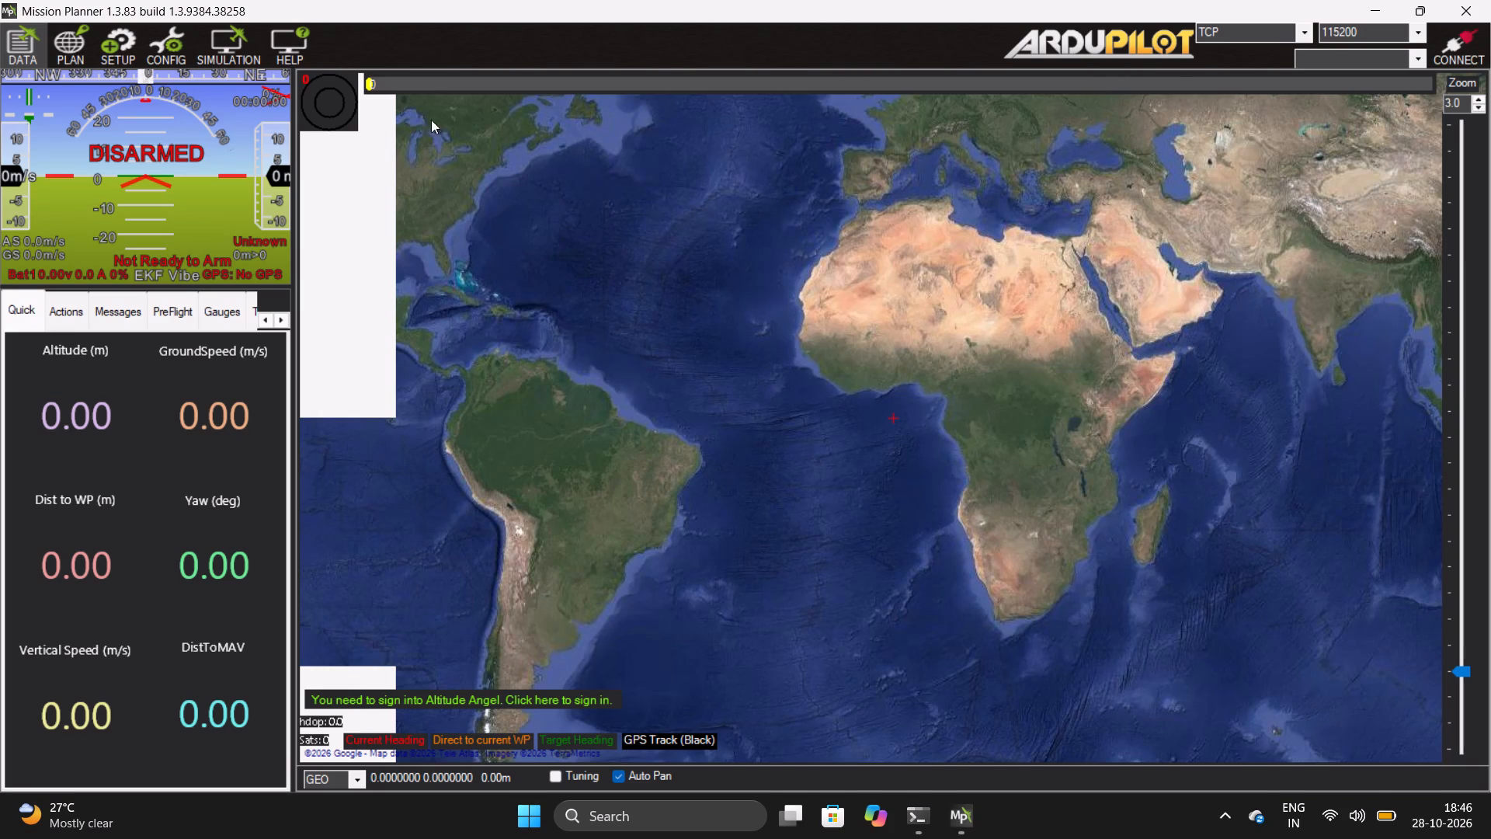
In Mission Planner's simulation view, set the model to quad and start the Multirotor firmware.
click(242, 33)
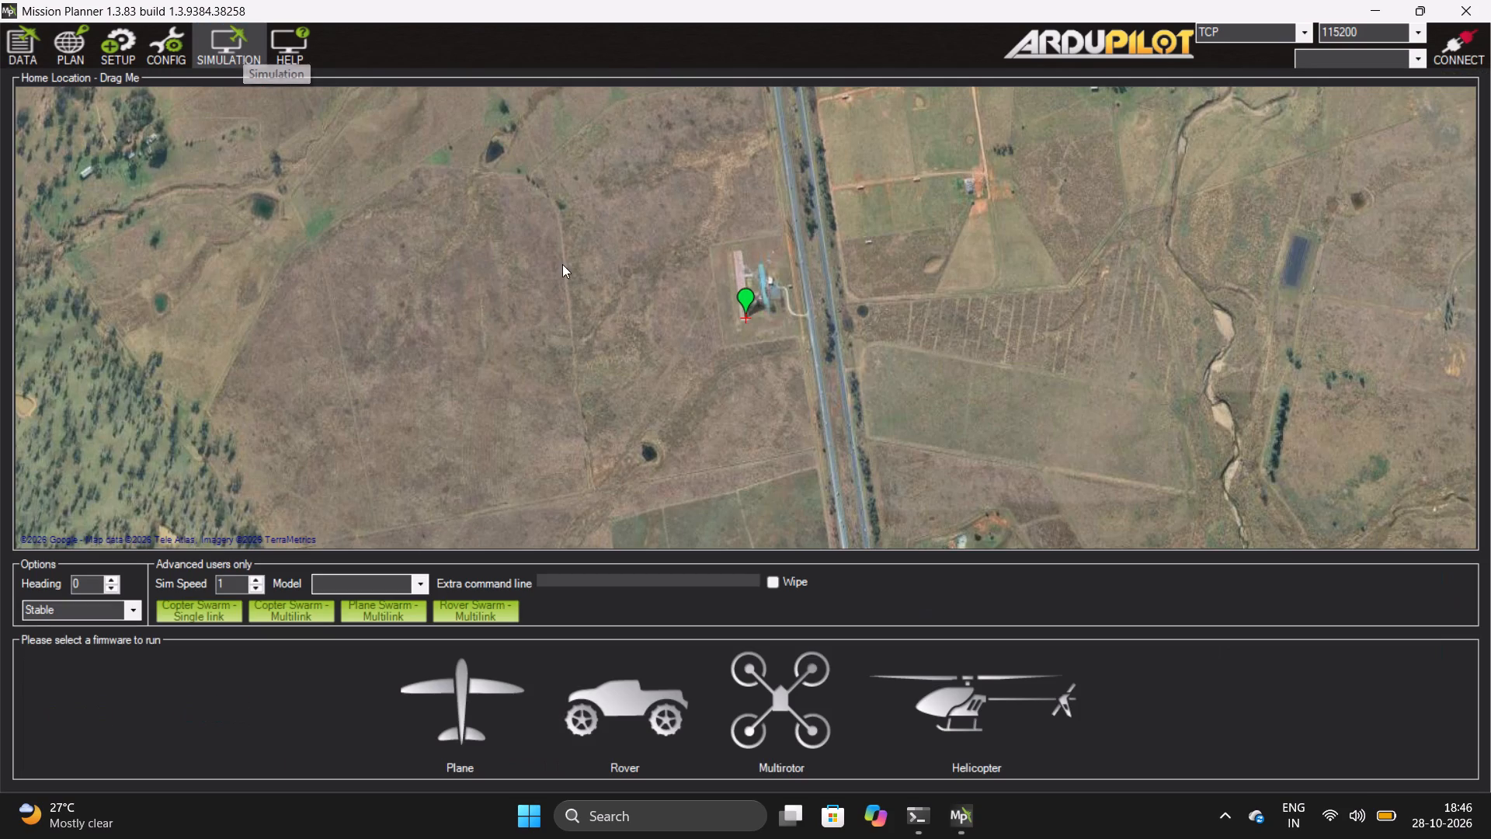
click(416, 588)
click(339, 281)
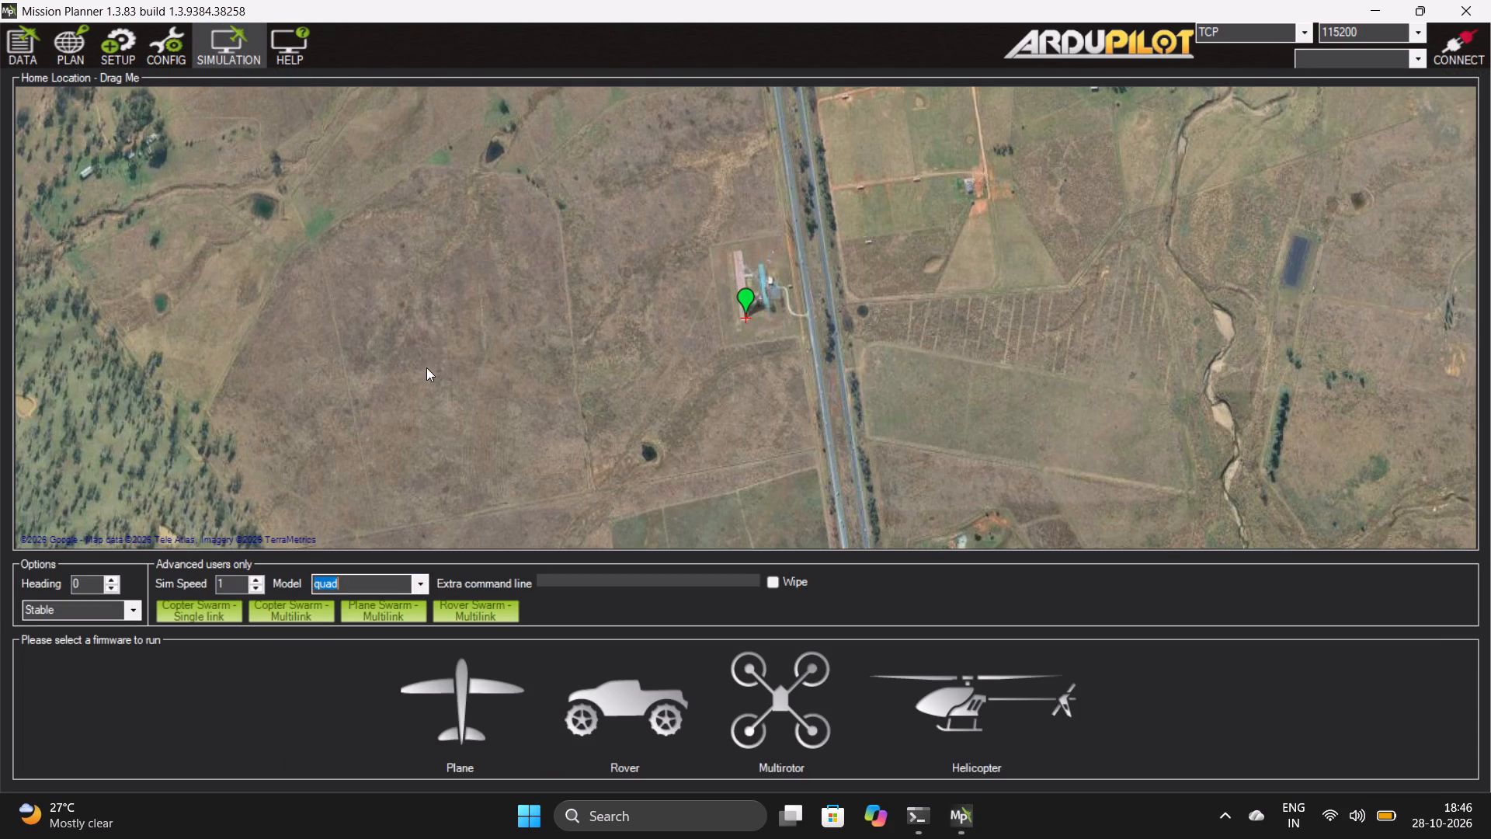
click(765, 704)
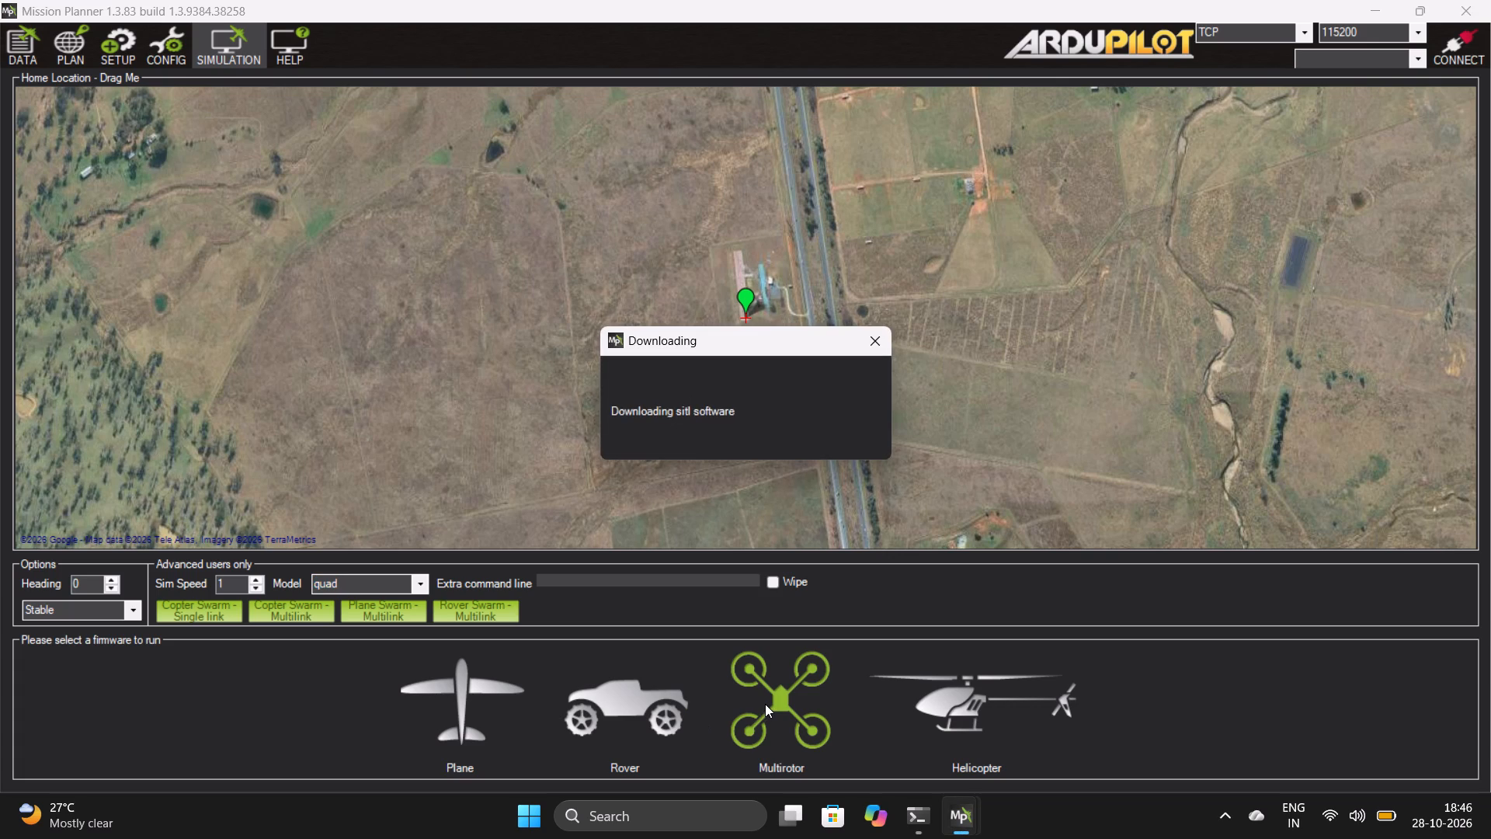
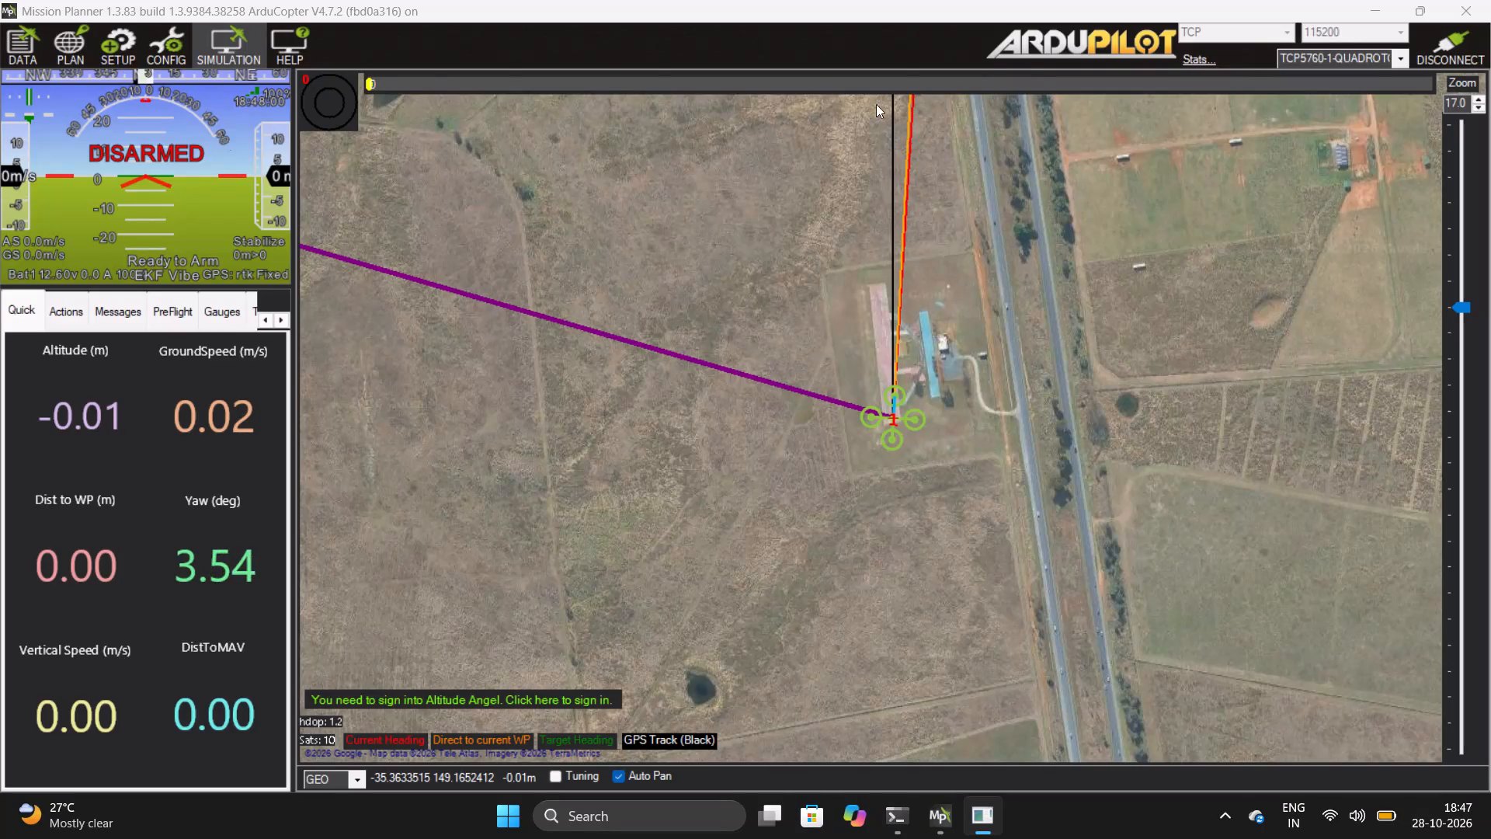
Switch to the flight planning view.
click(78, 37)
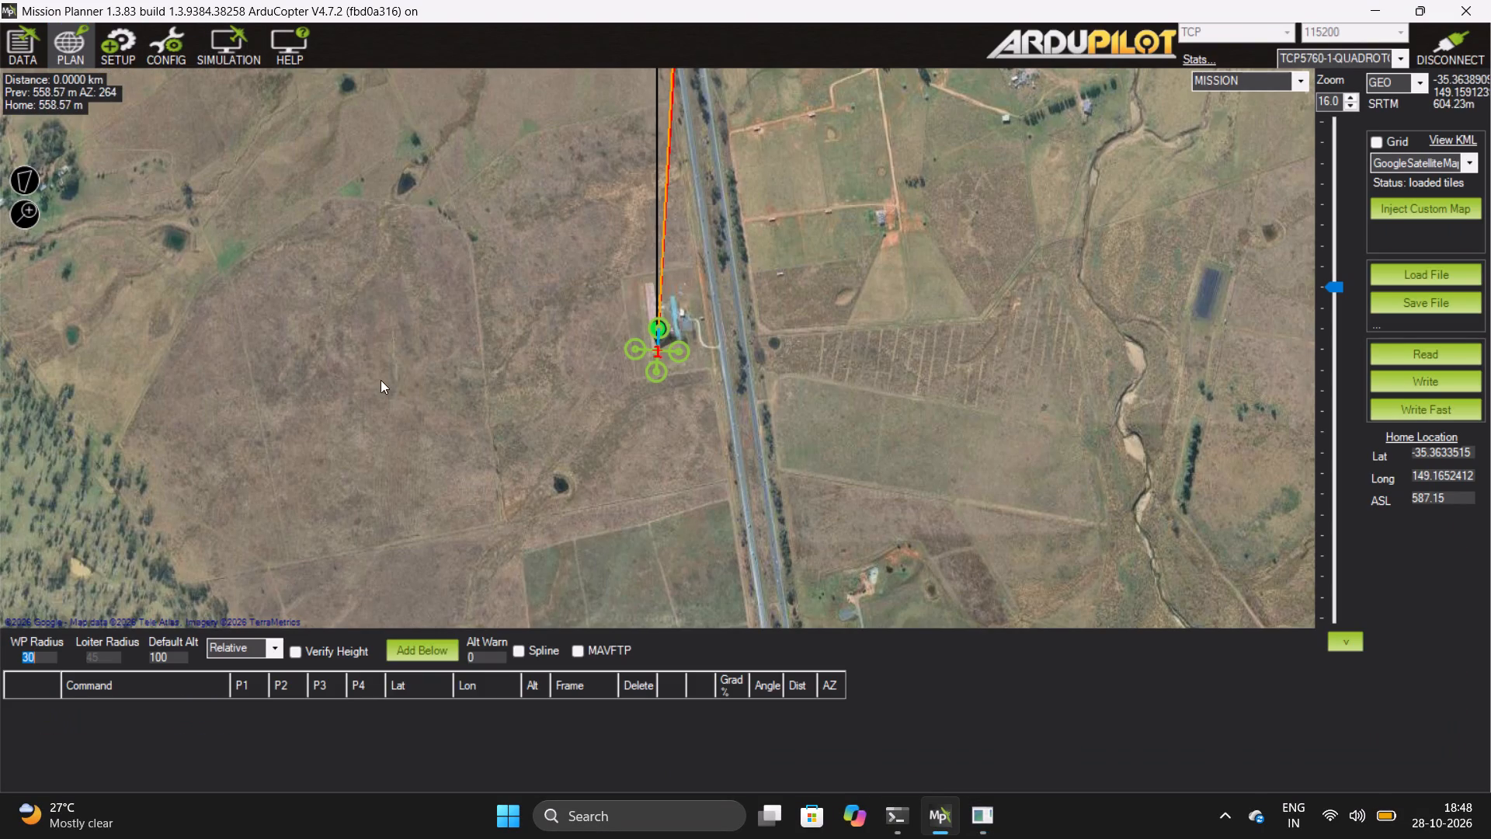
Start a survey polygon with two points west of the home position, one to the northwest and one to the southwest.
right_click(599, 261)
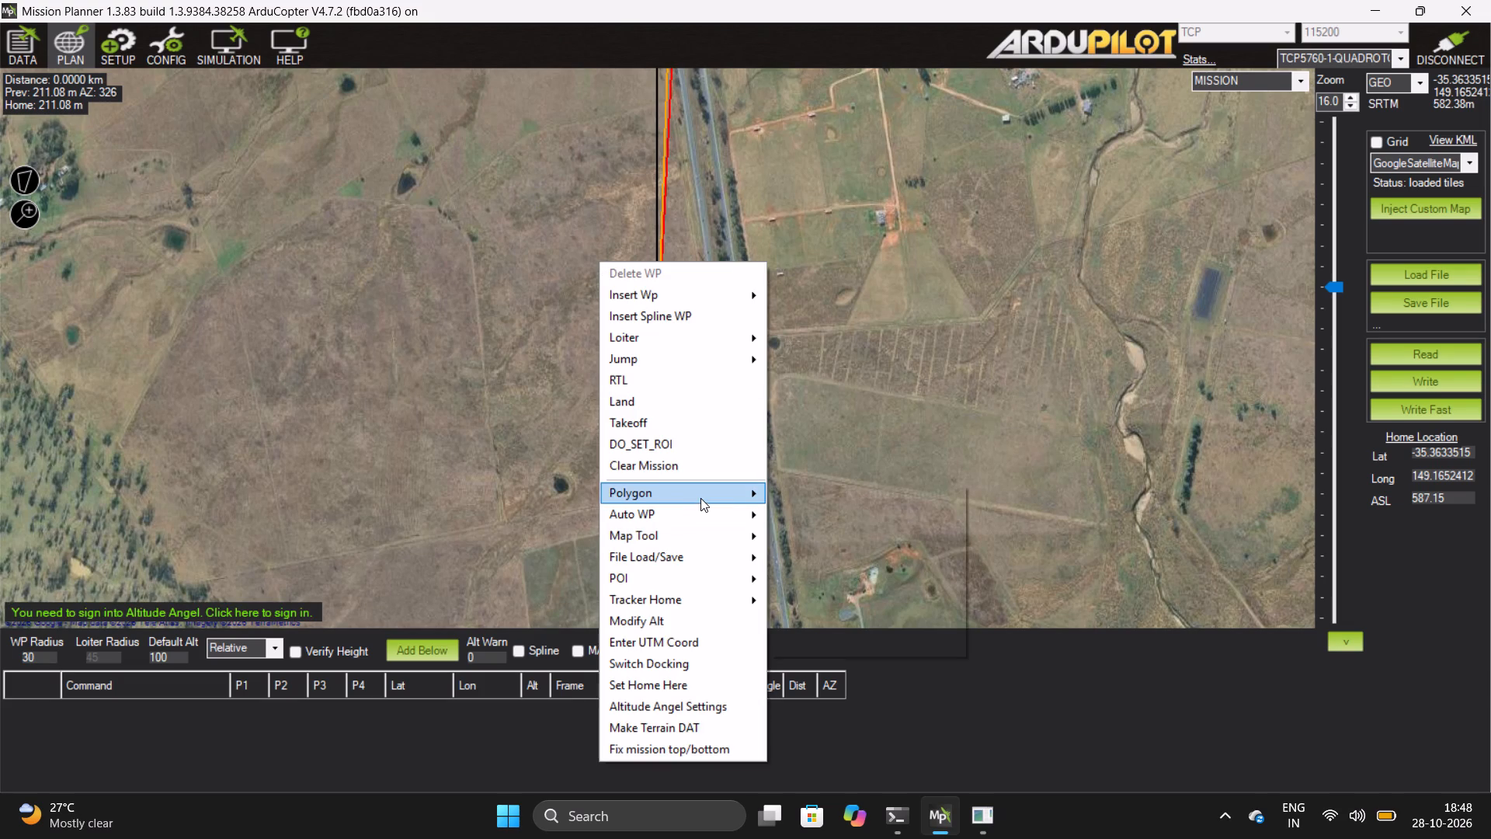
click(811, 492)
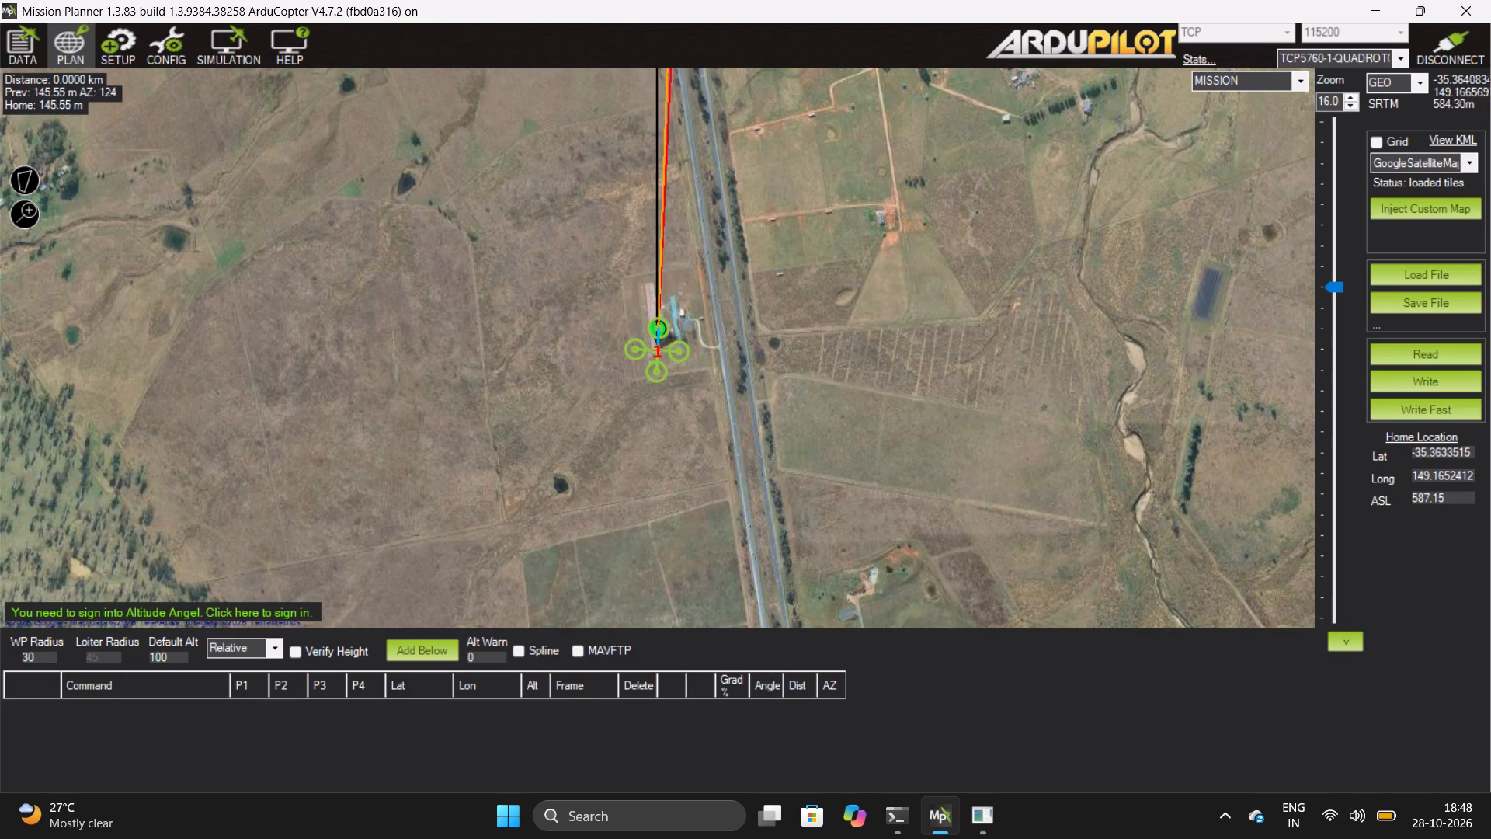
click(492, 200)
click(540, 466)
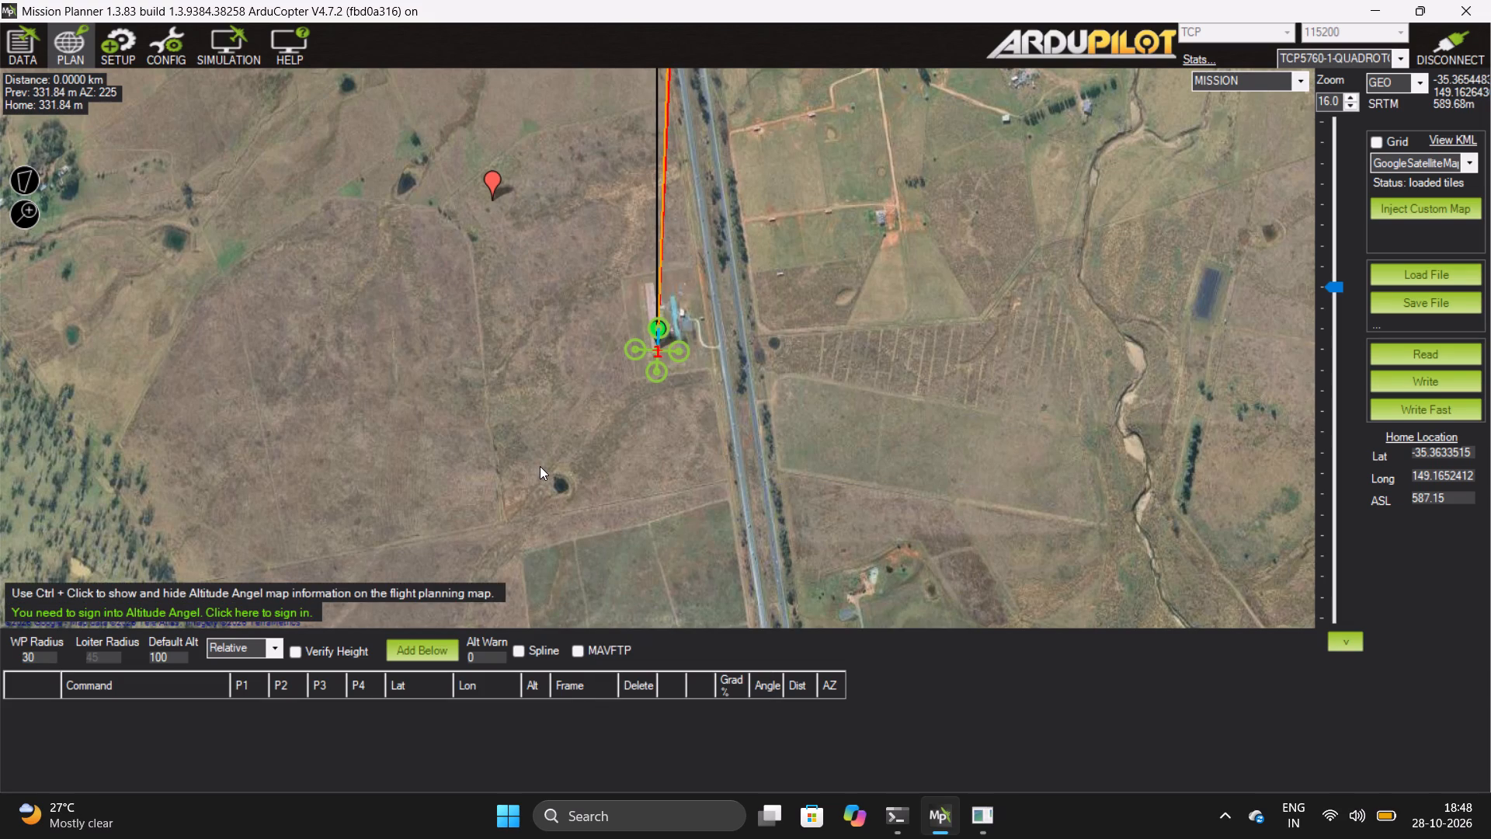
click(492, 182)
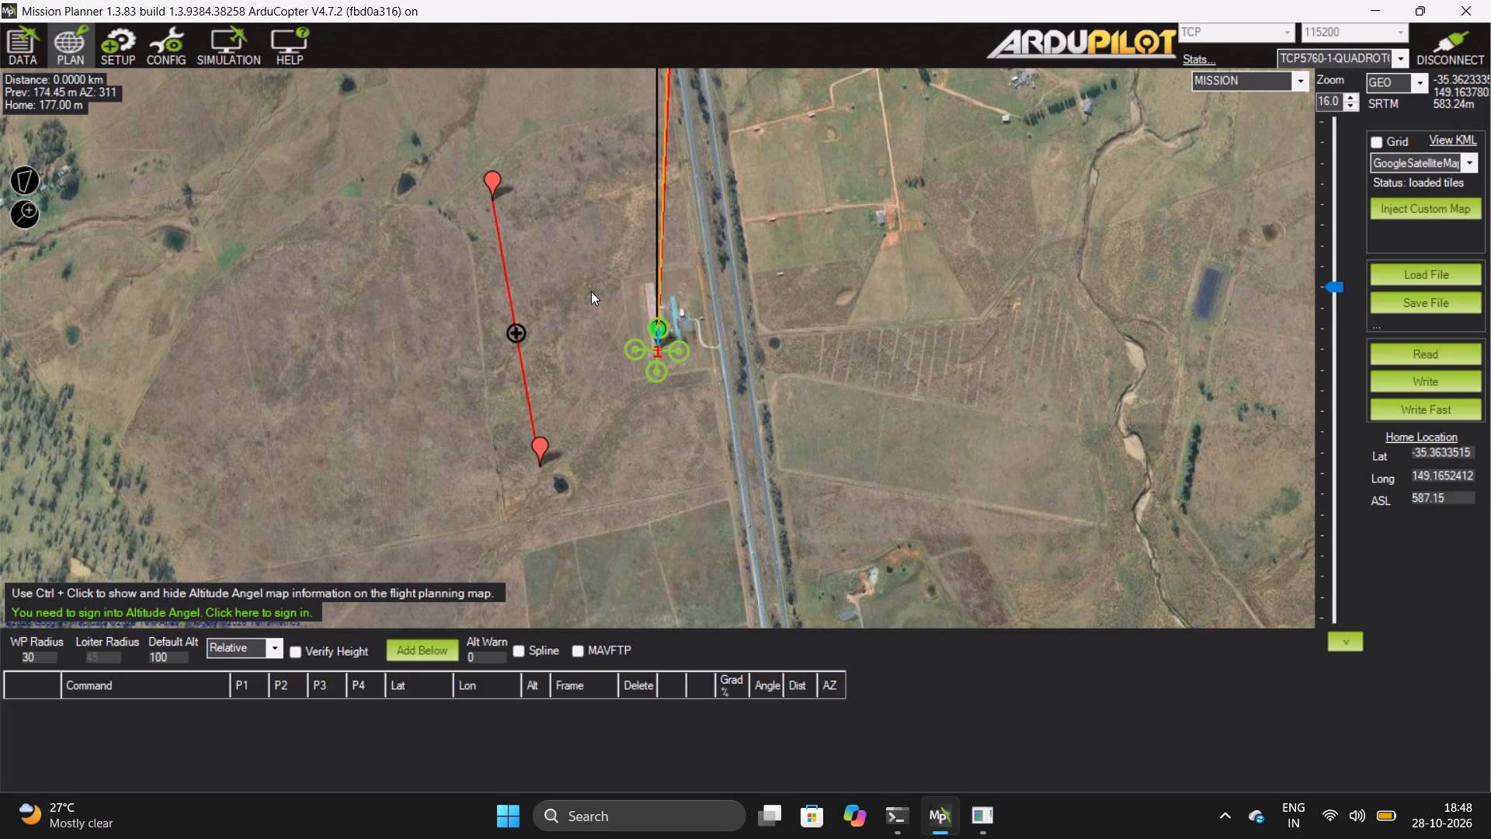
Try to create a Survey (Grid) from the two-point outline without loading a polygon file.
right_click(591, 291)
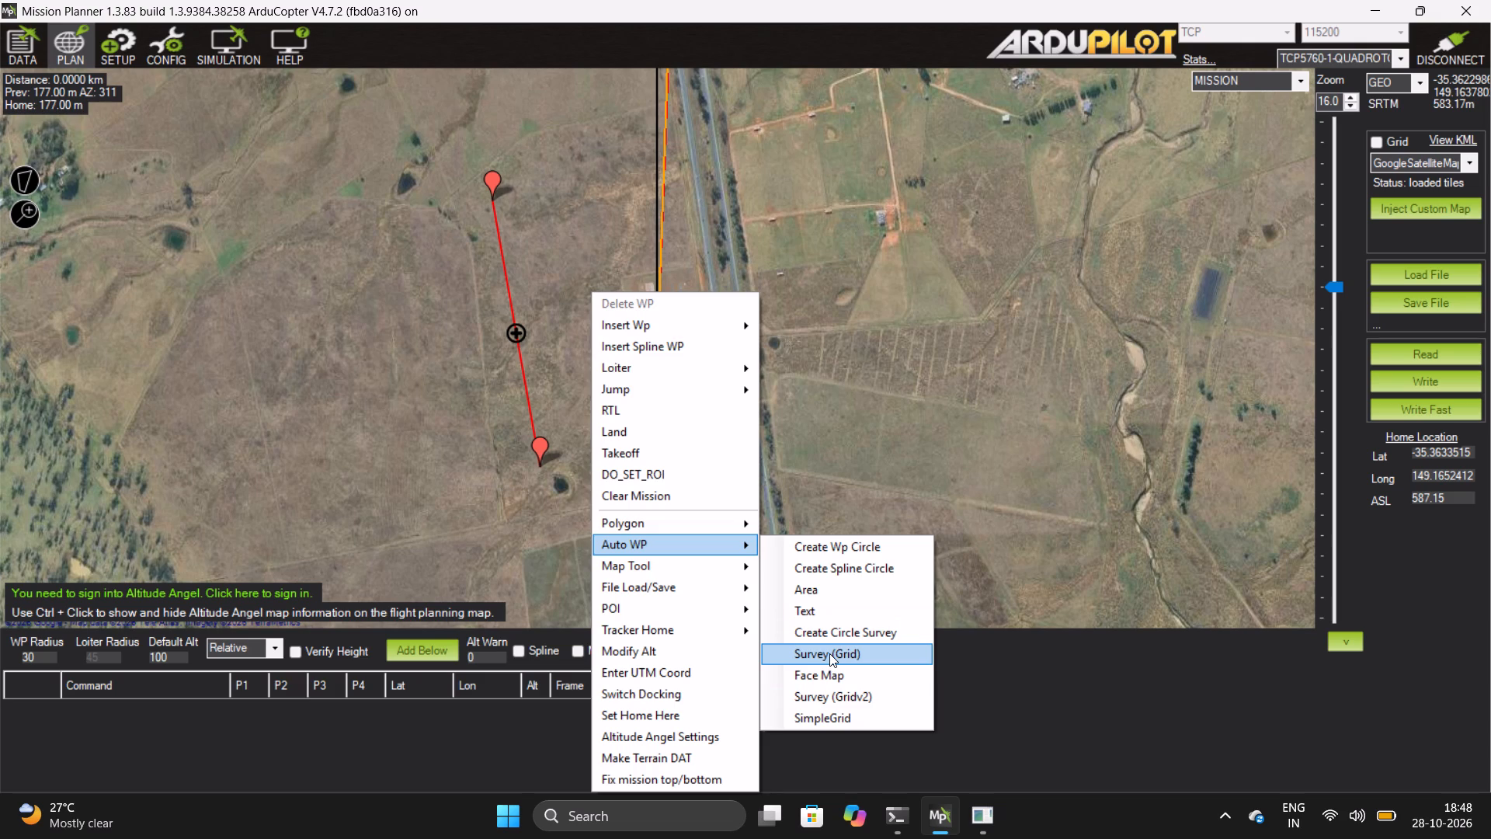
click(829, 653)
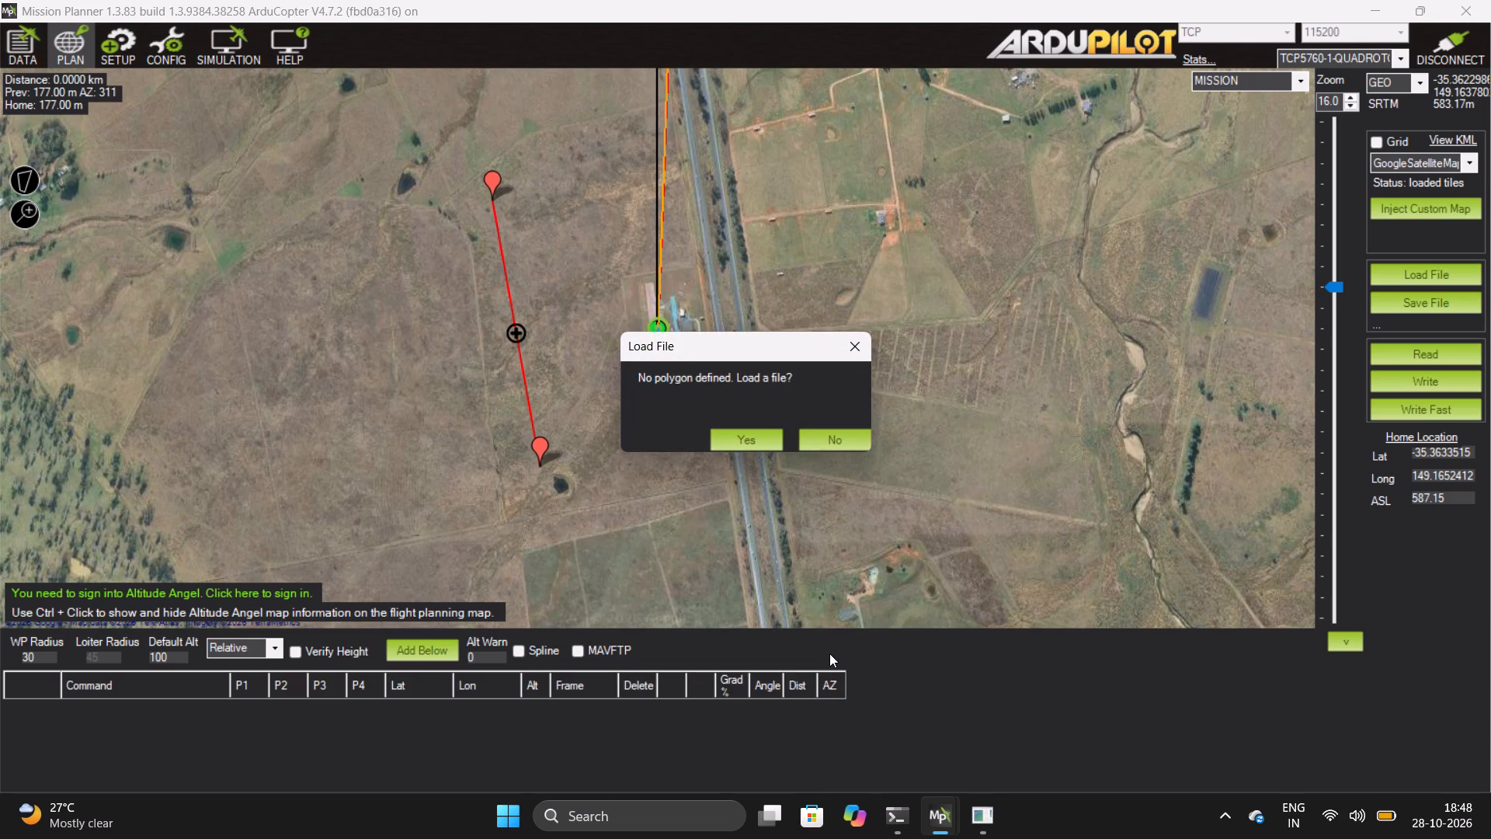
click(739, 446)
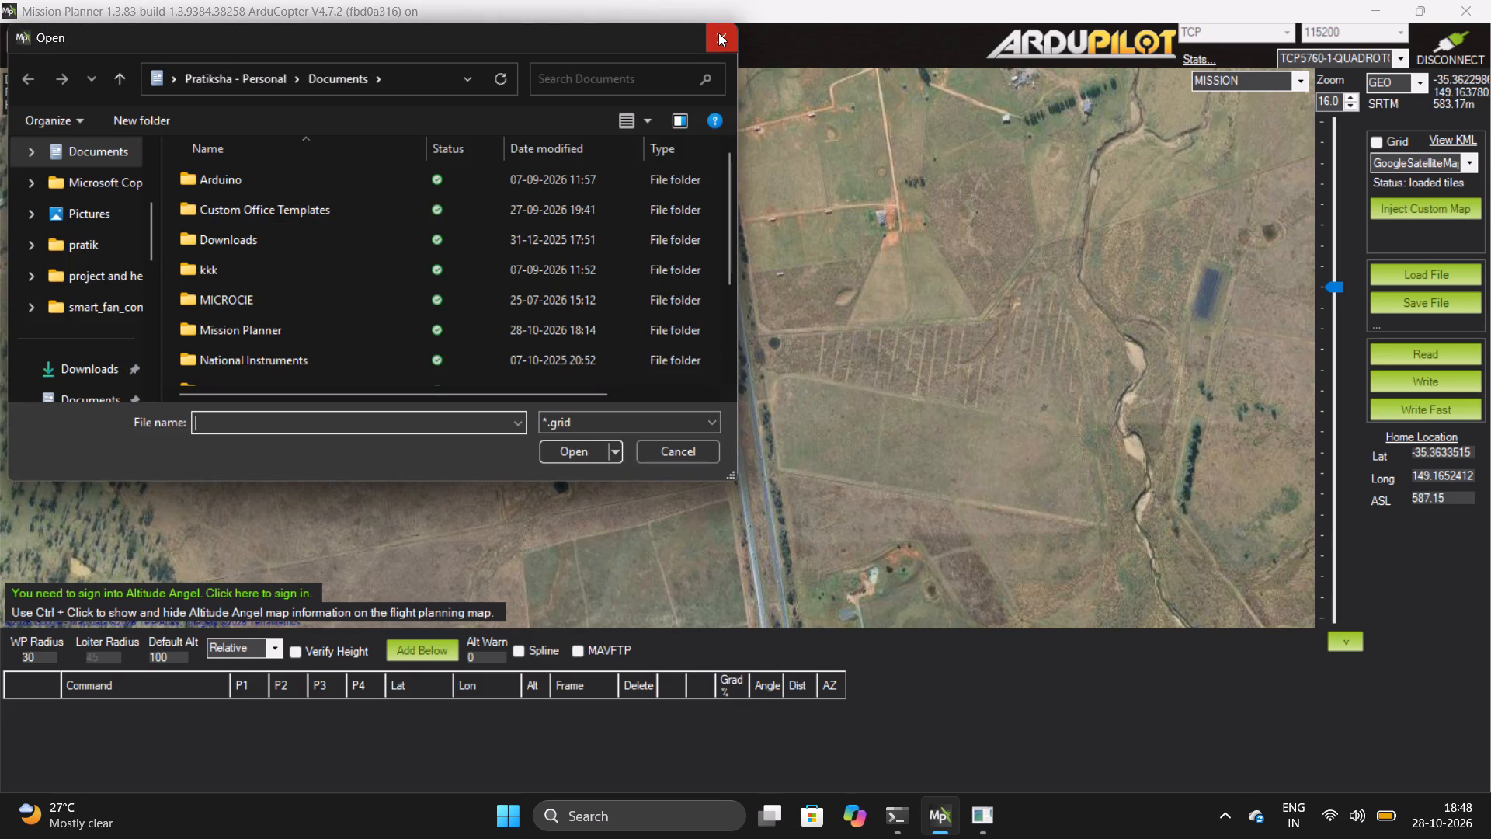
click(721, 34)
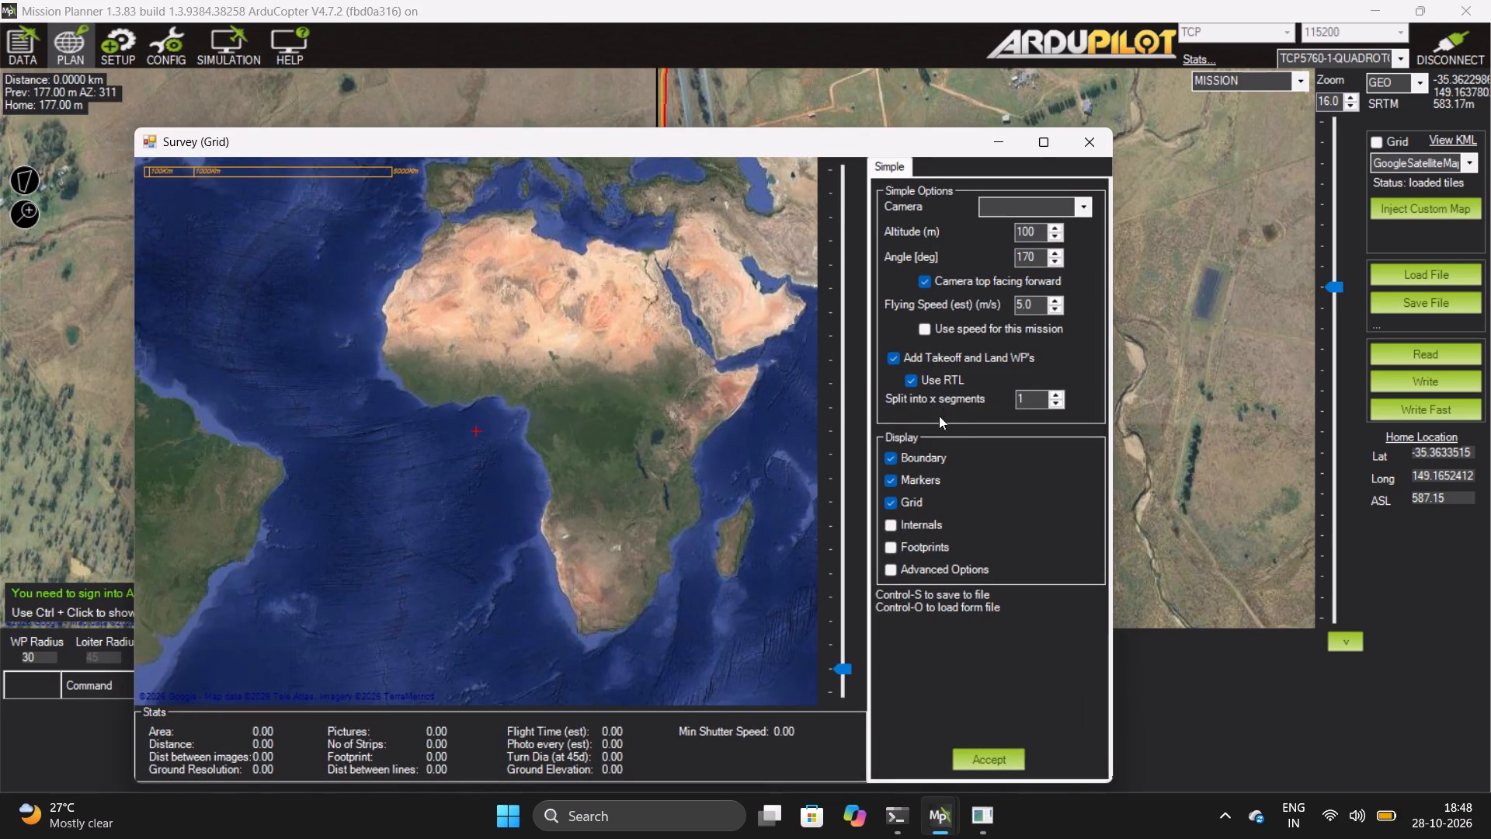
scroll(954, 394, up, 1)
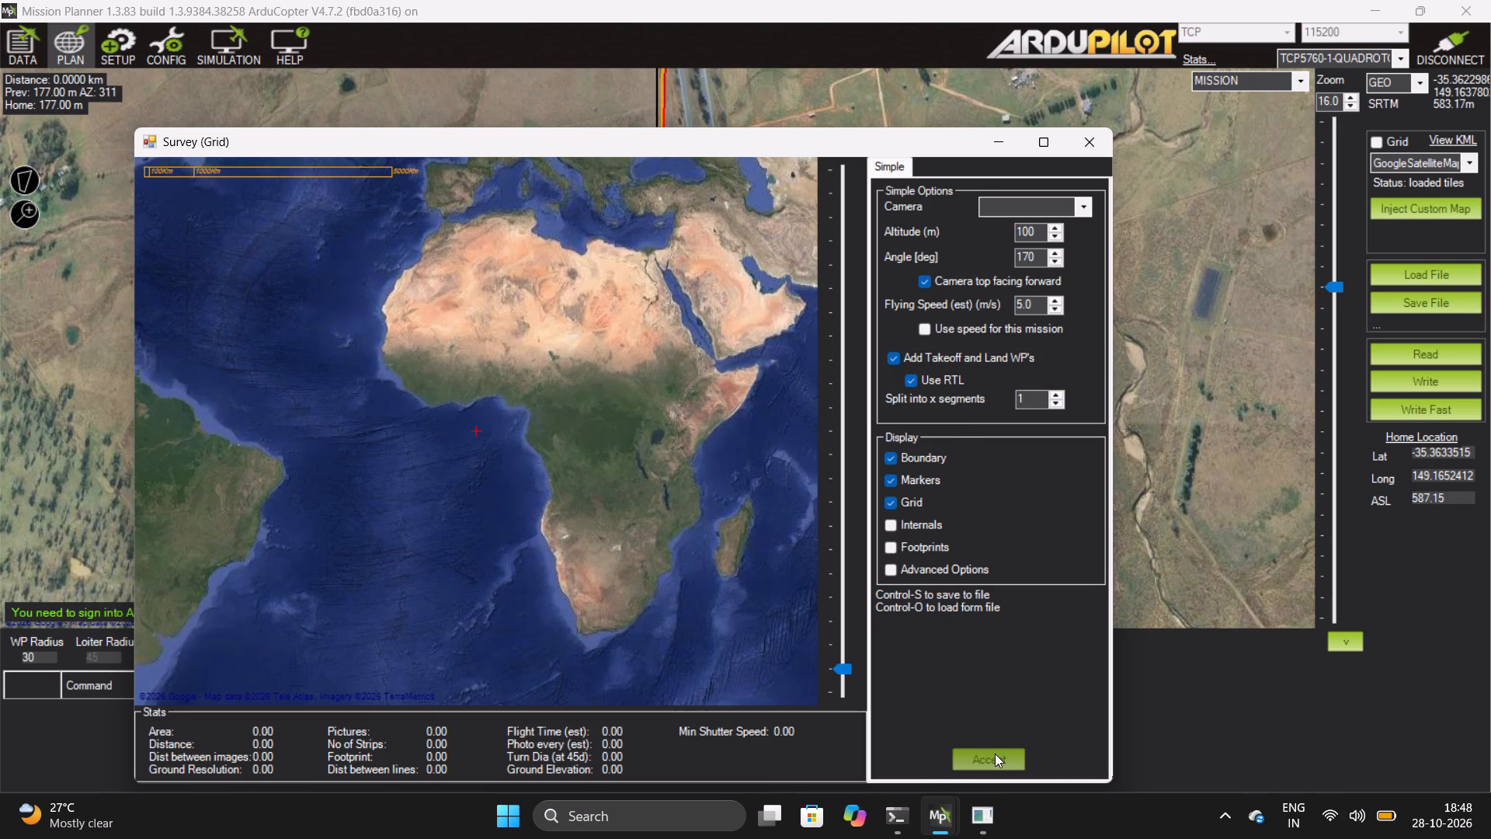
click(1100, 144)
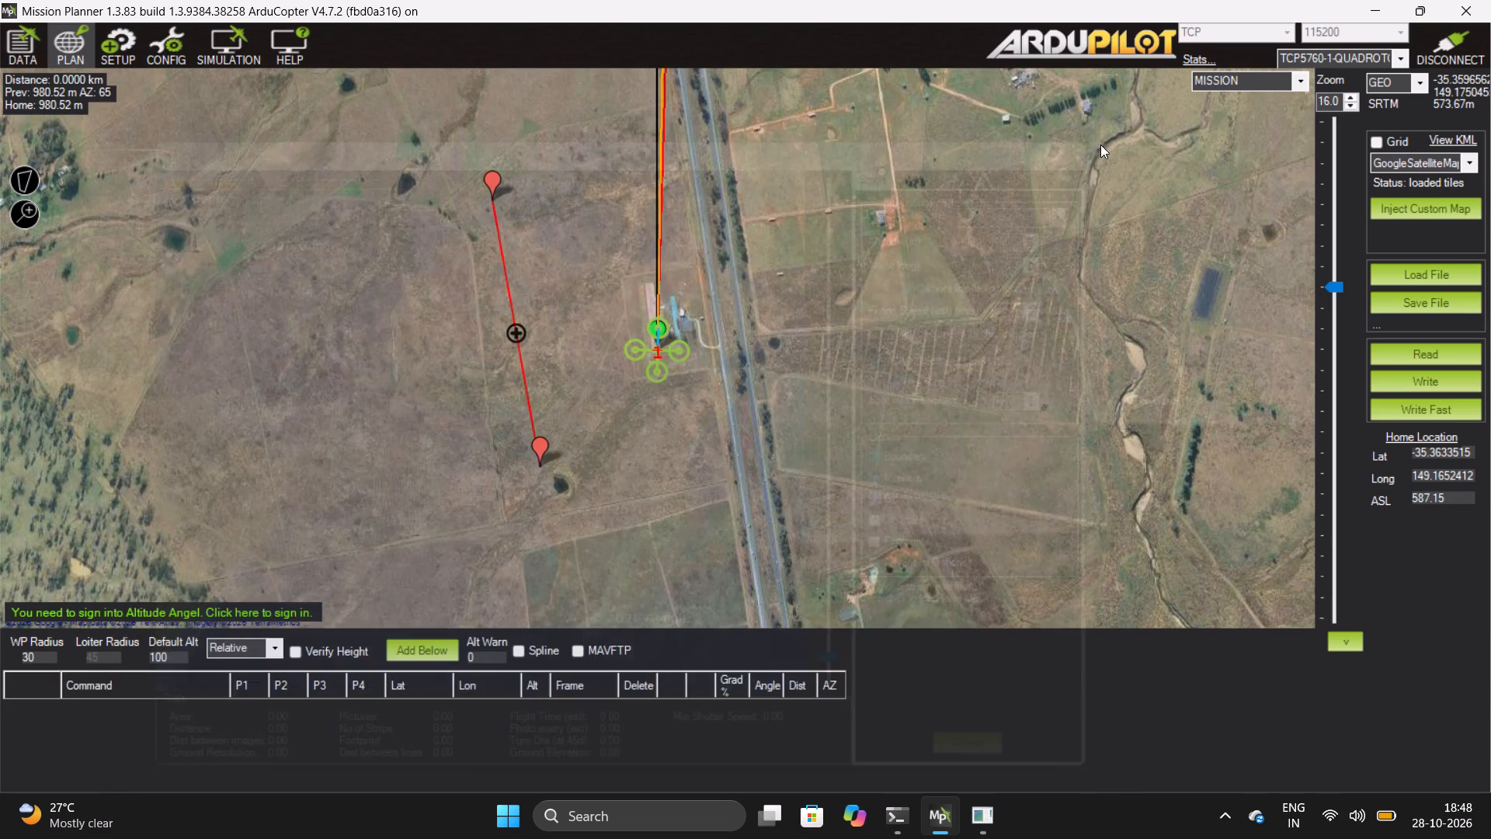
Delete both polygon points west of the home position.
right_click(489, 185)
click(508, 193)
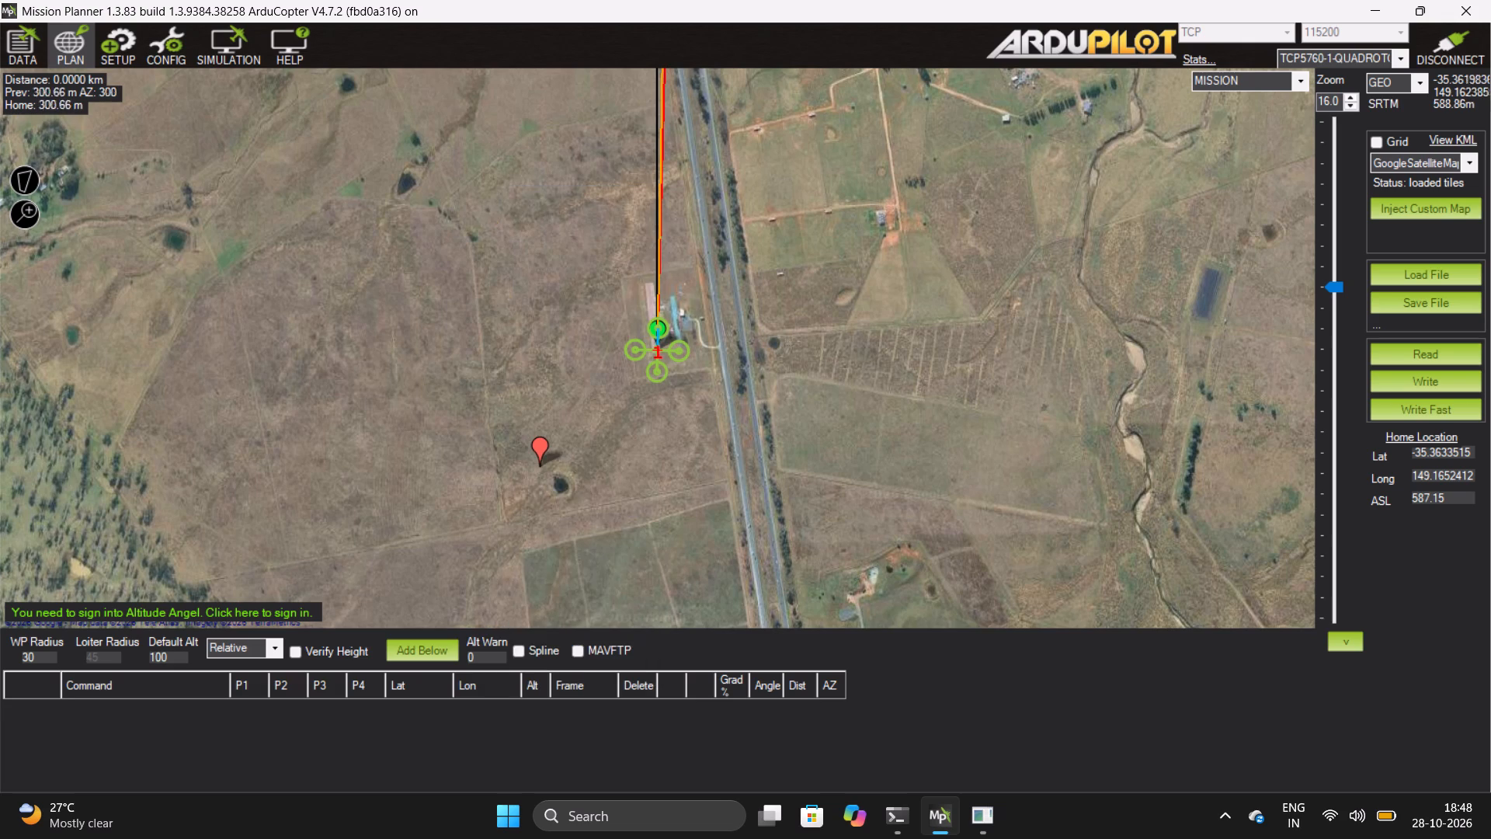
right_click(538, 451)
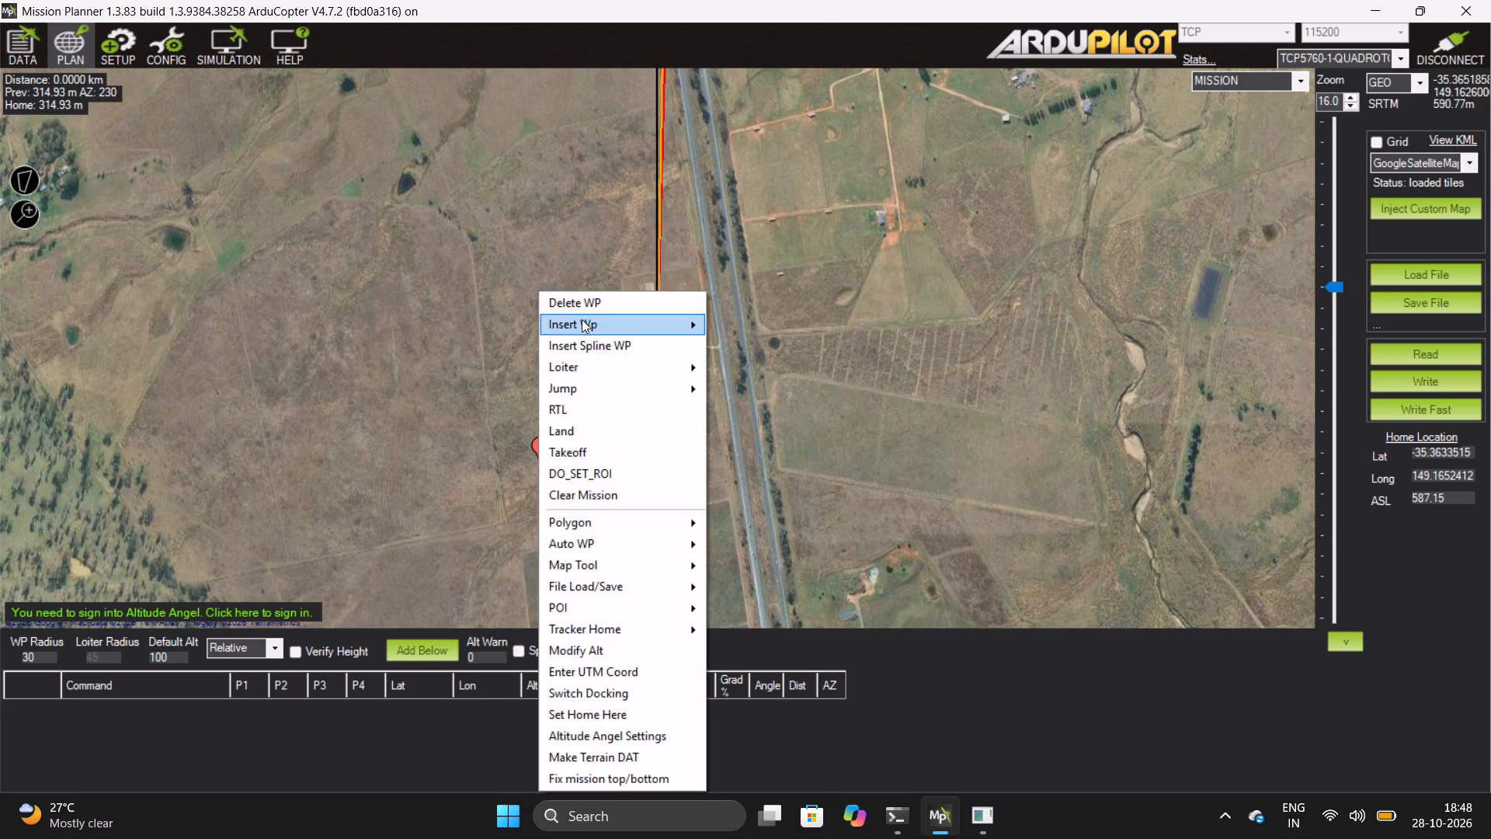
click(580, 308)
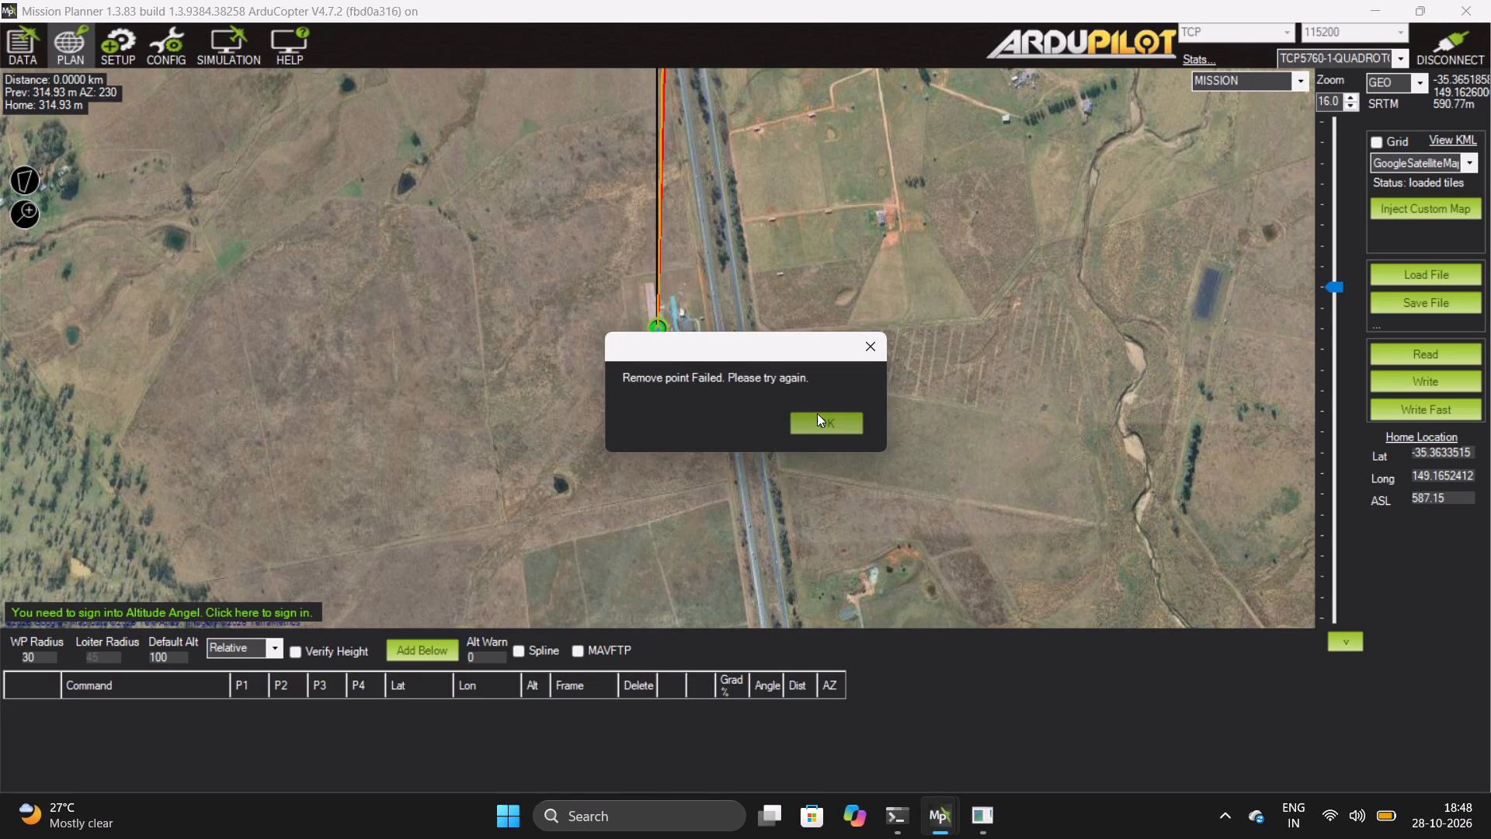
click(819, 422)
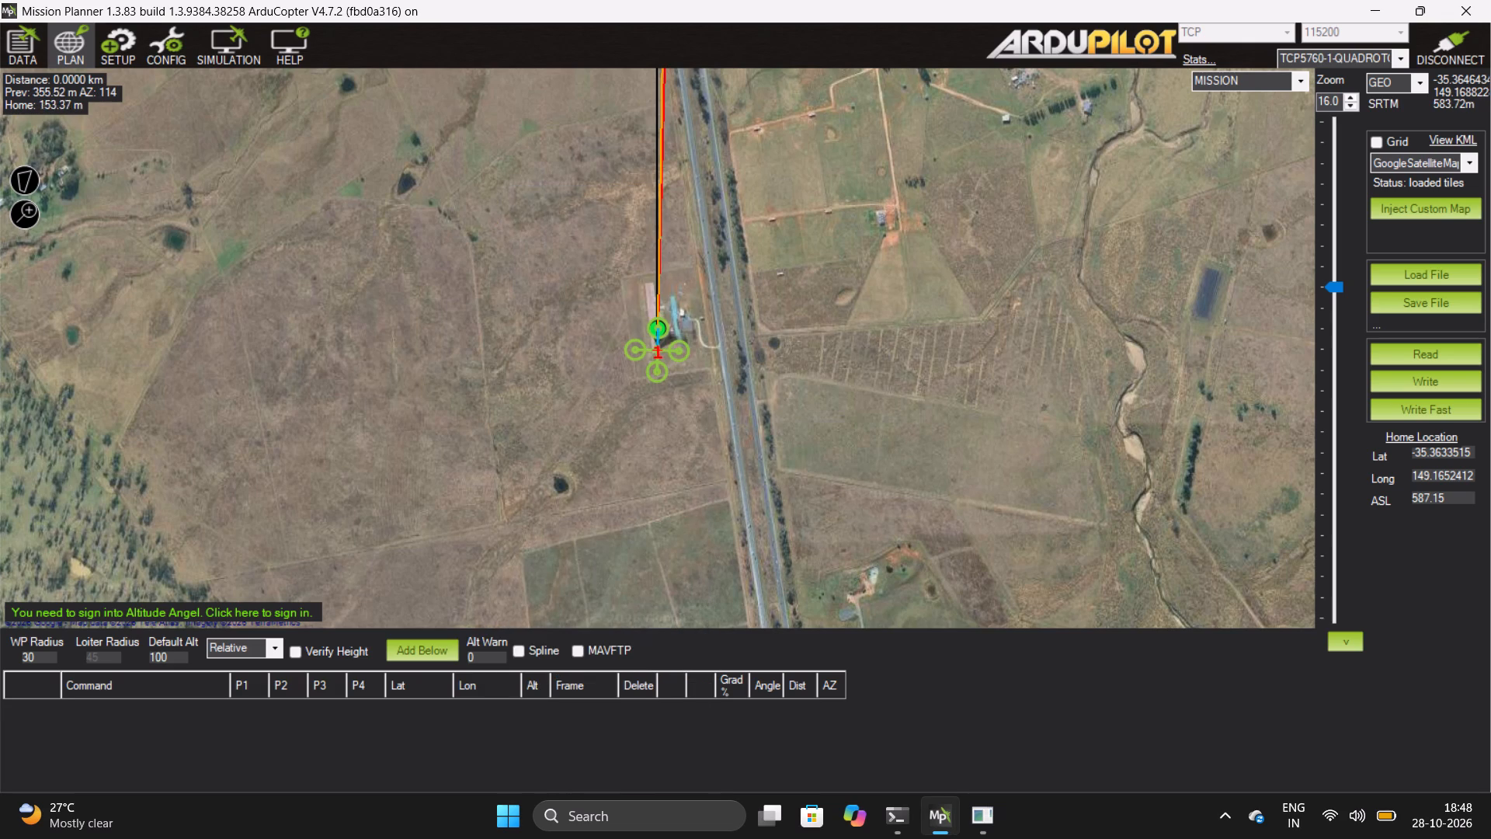
Draw a triangular polygon with corners northwest of home, northeast just across the road, and southeast in the fields beyond the road.
right_click(558, 252)
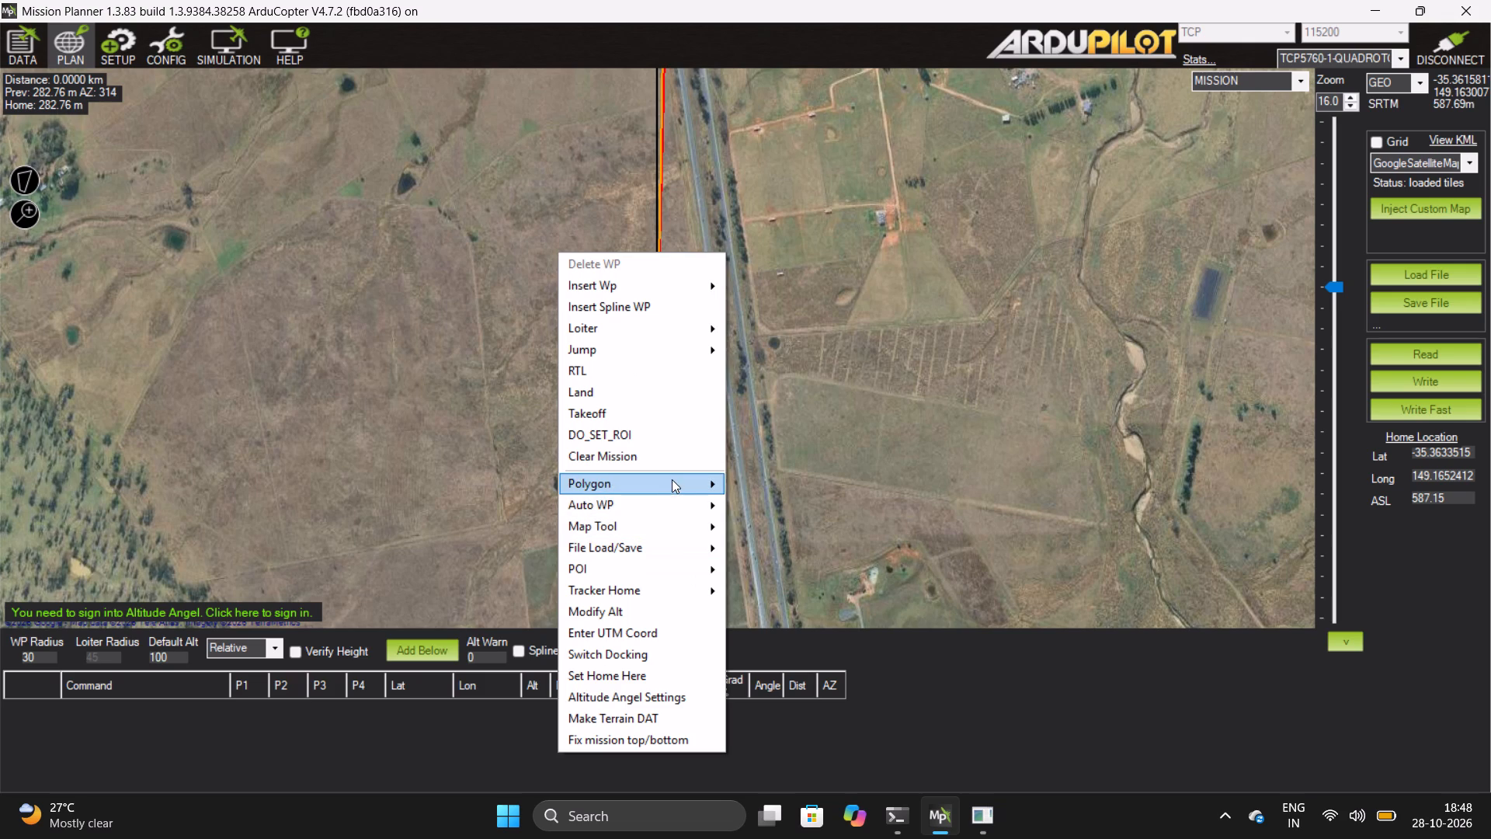
click(803, 478)
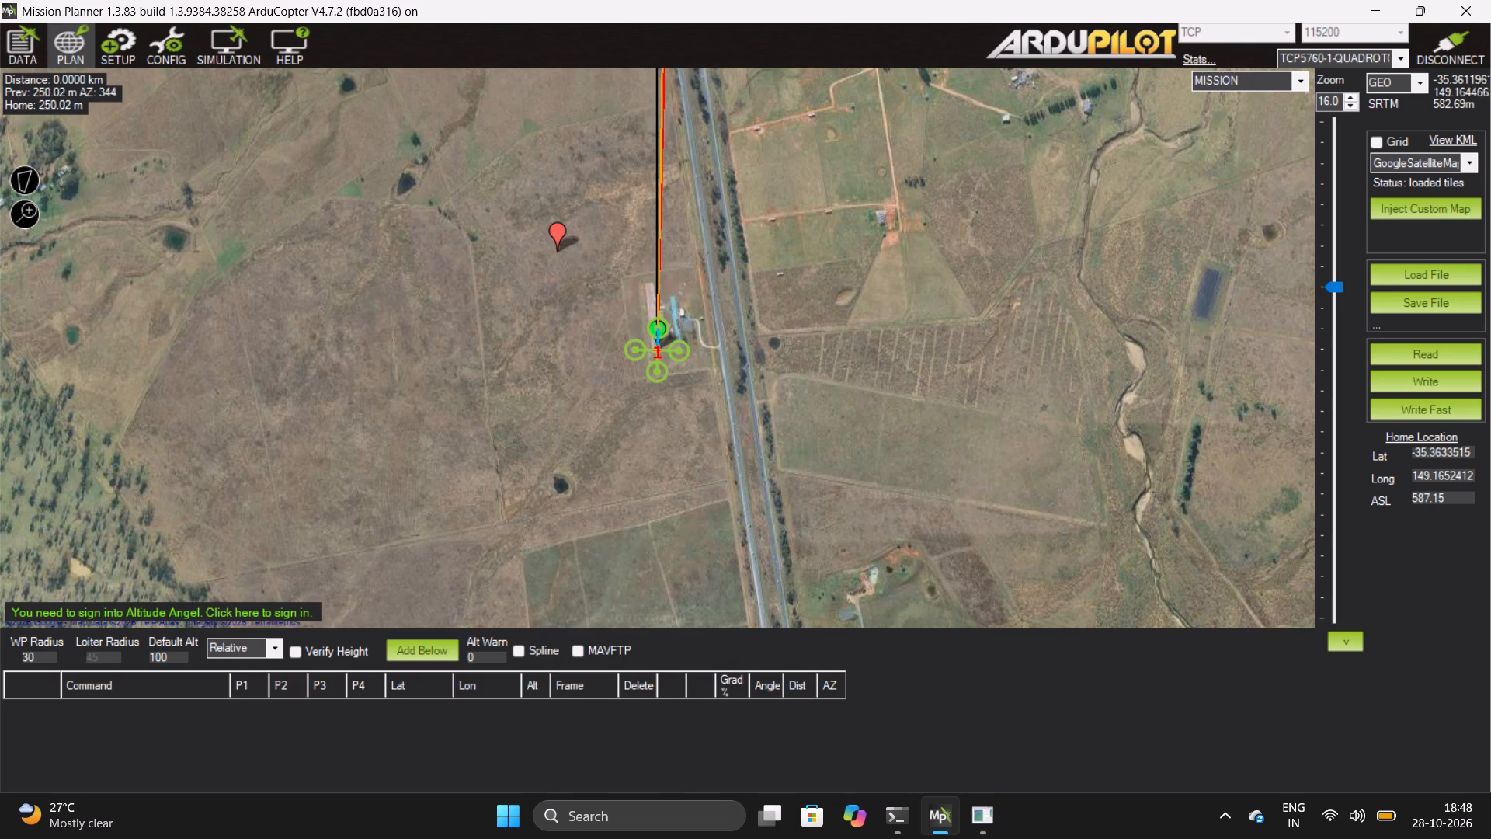
click(752, 232)
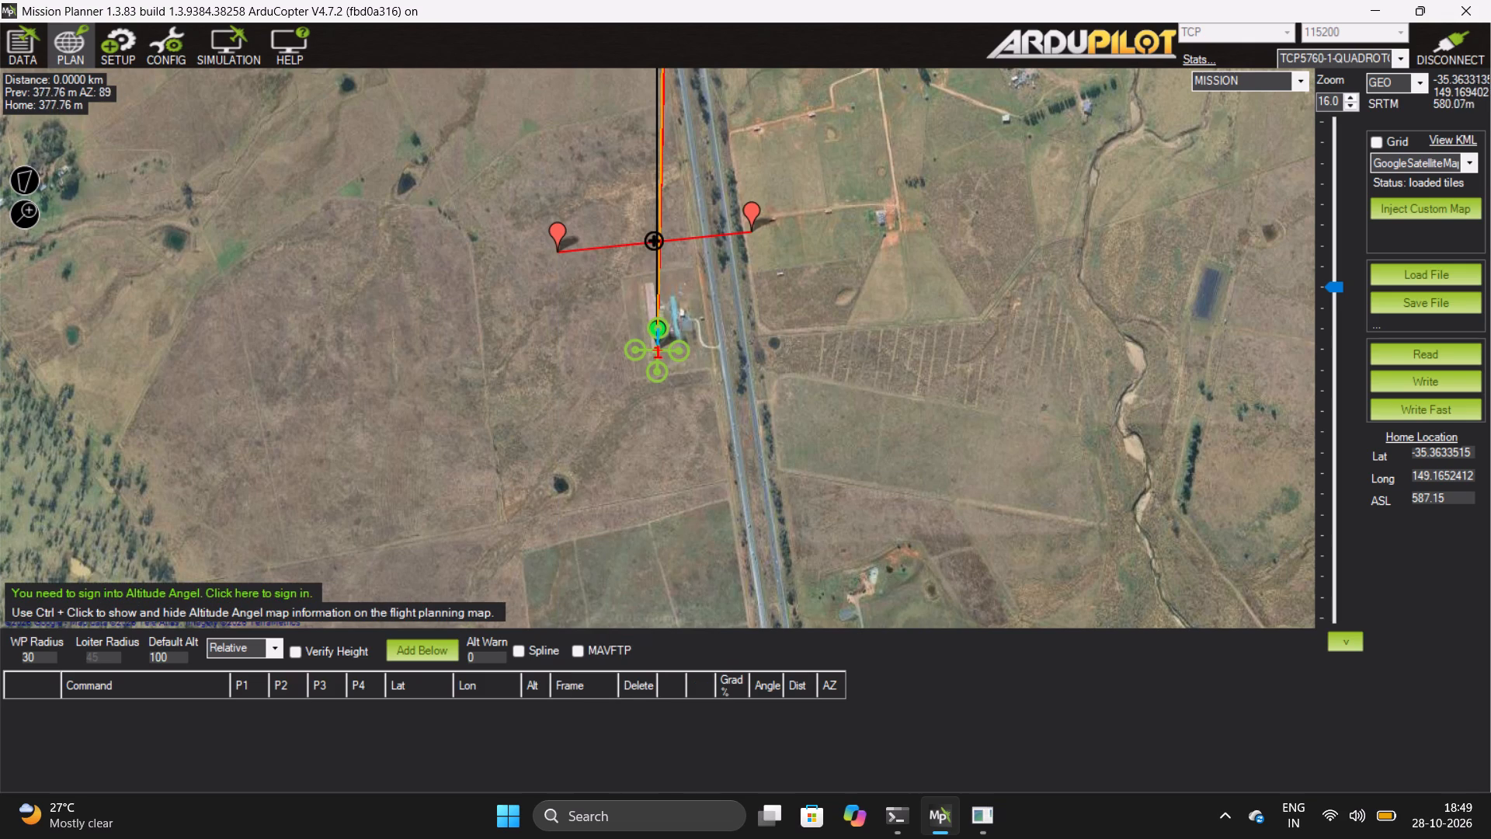
click(861, 413)
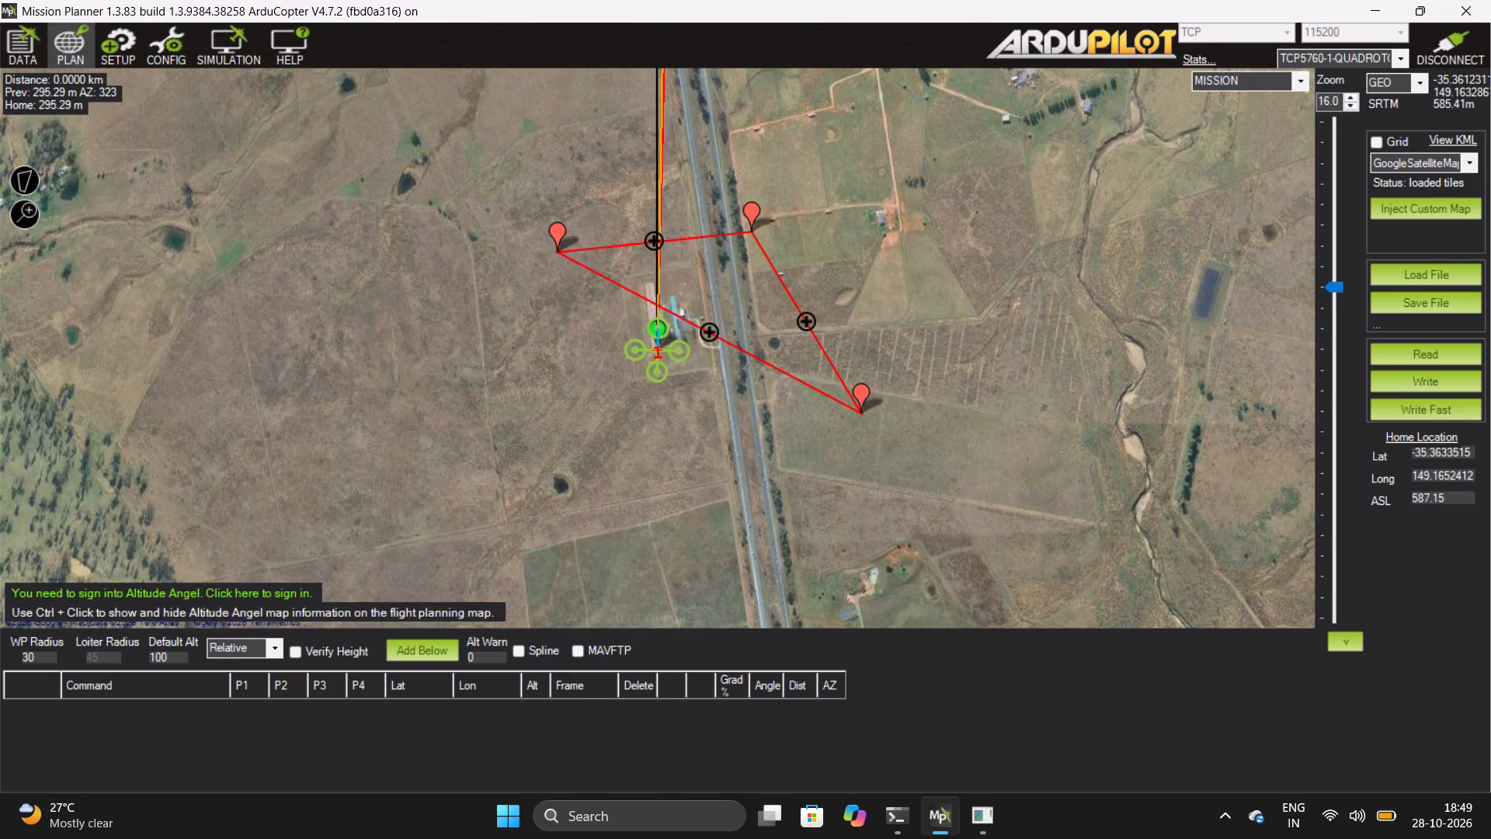
click(555, 230)
click(555, 230)
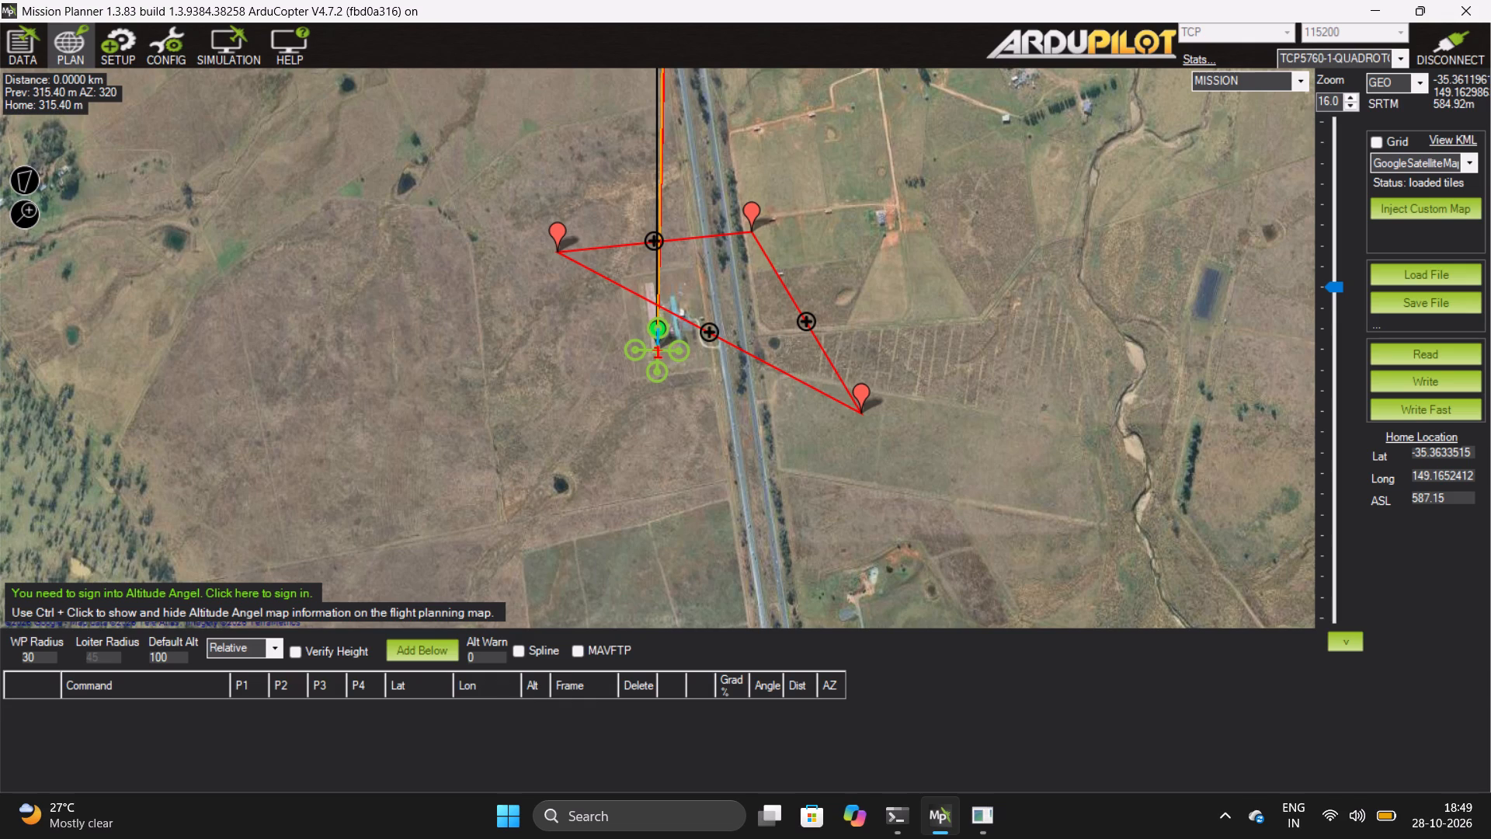
Generate a Survey (Grid) mission over the triangular polygon, accepting the default survey options.
right_click(704, 280)
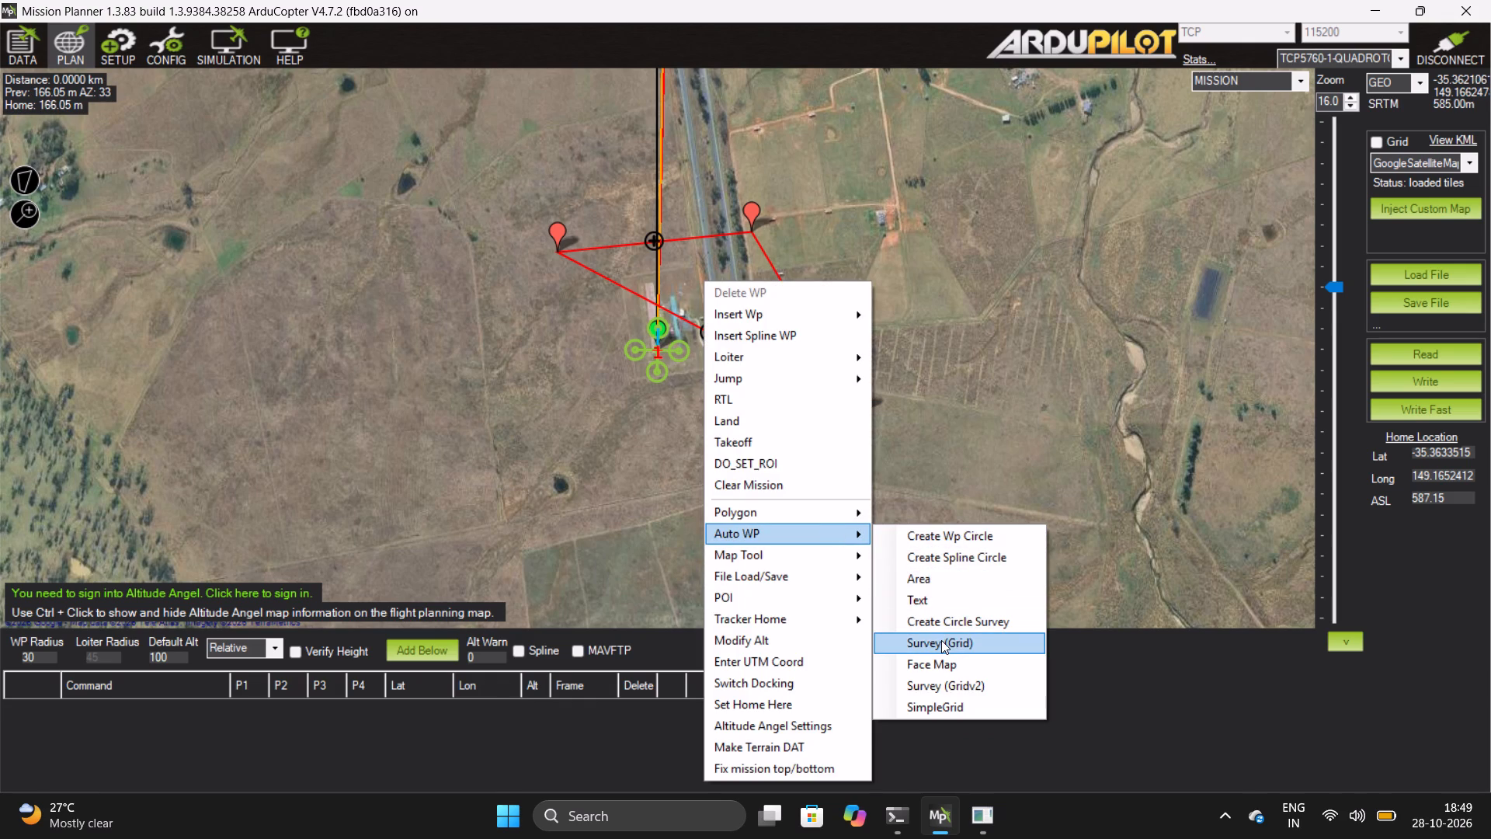
click(941, 640)
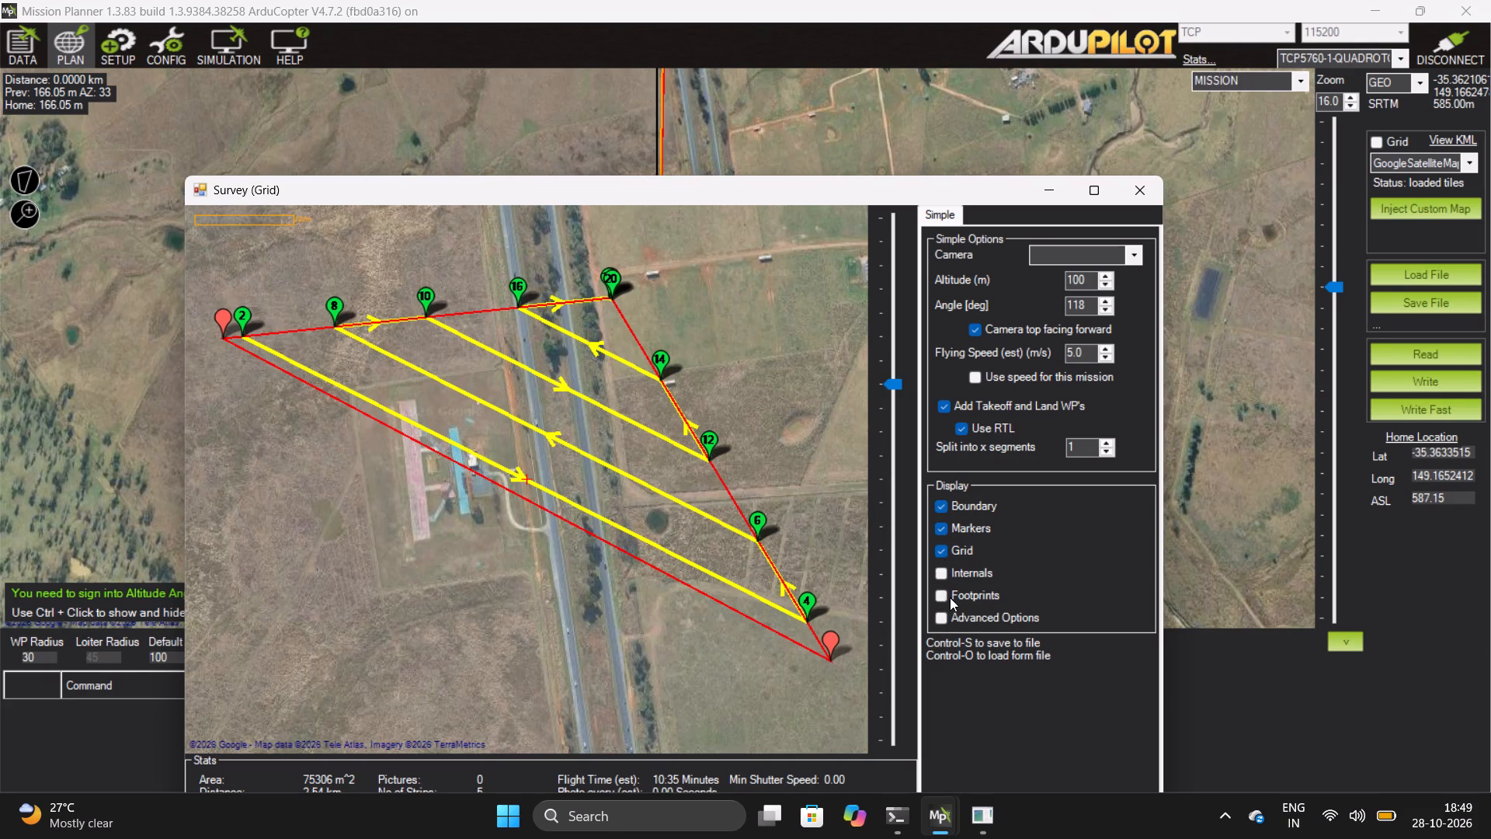
scroll(959, 621, up, 1)
scroll(959, 621, down, 3)
scroll(959, 621, up, 5)
scroll(1063, 731, down, 1)
drag(992, 182, 965, 187)
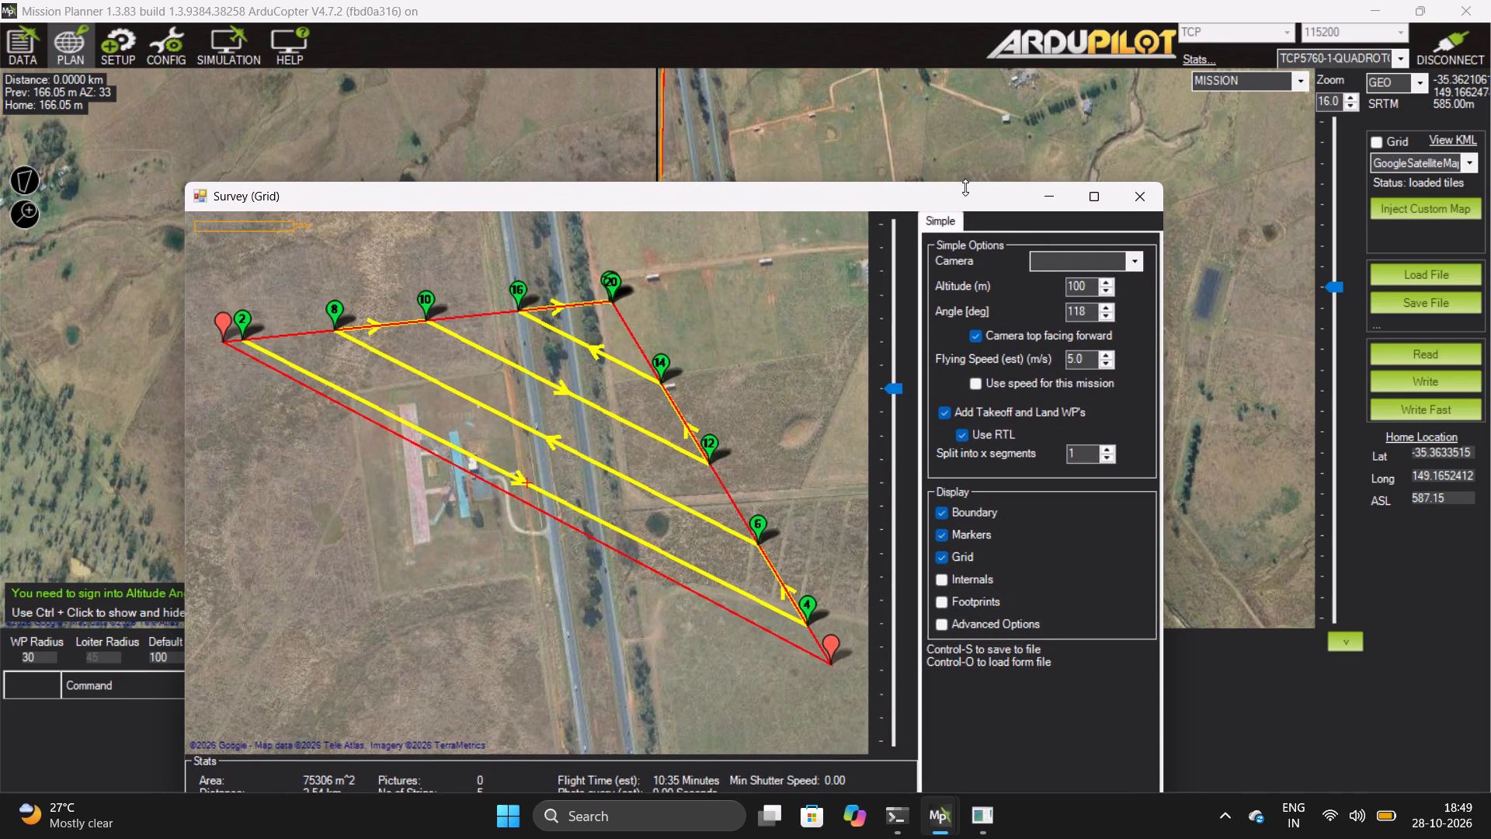
drag(648, 192, 575, 138)
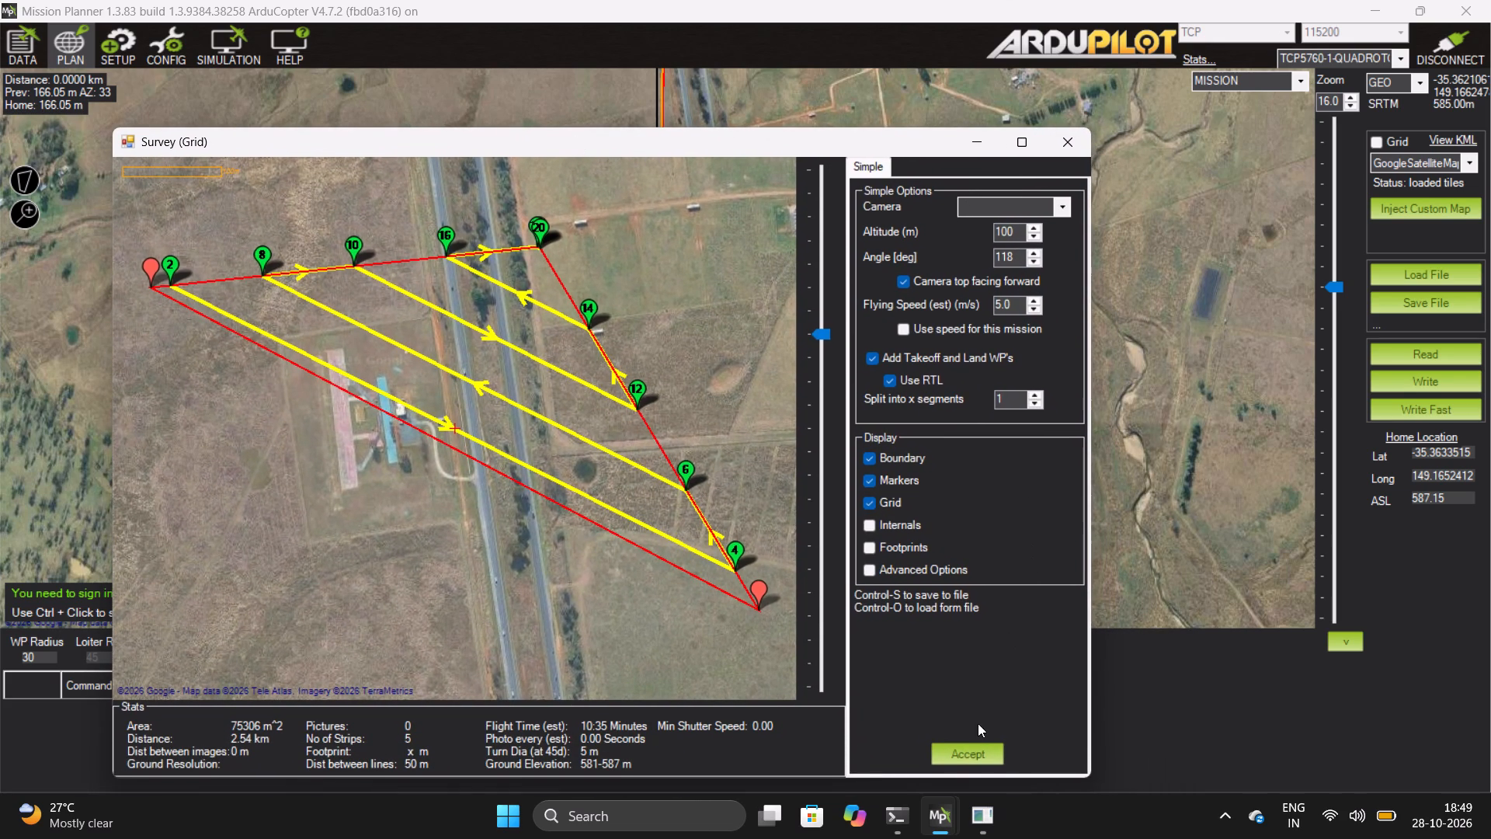
click(962, 747)
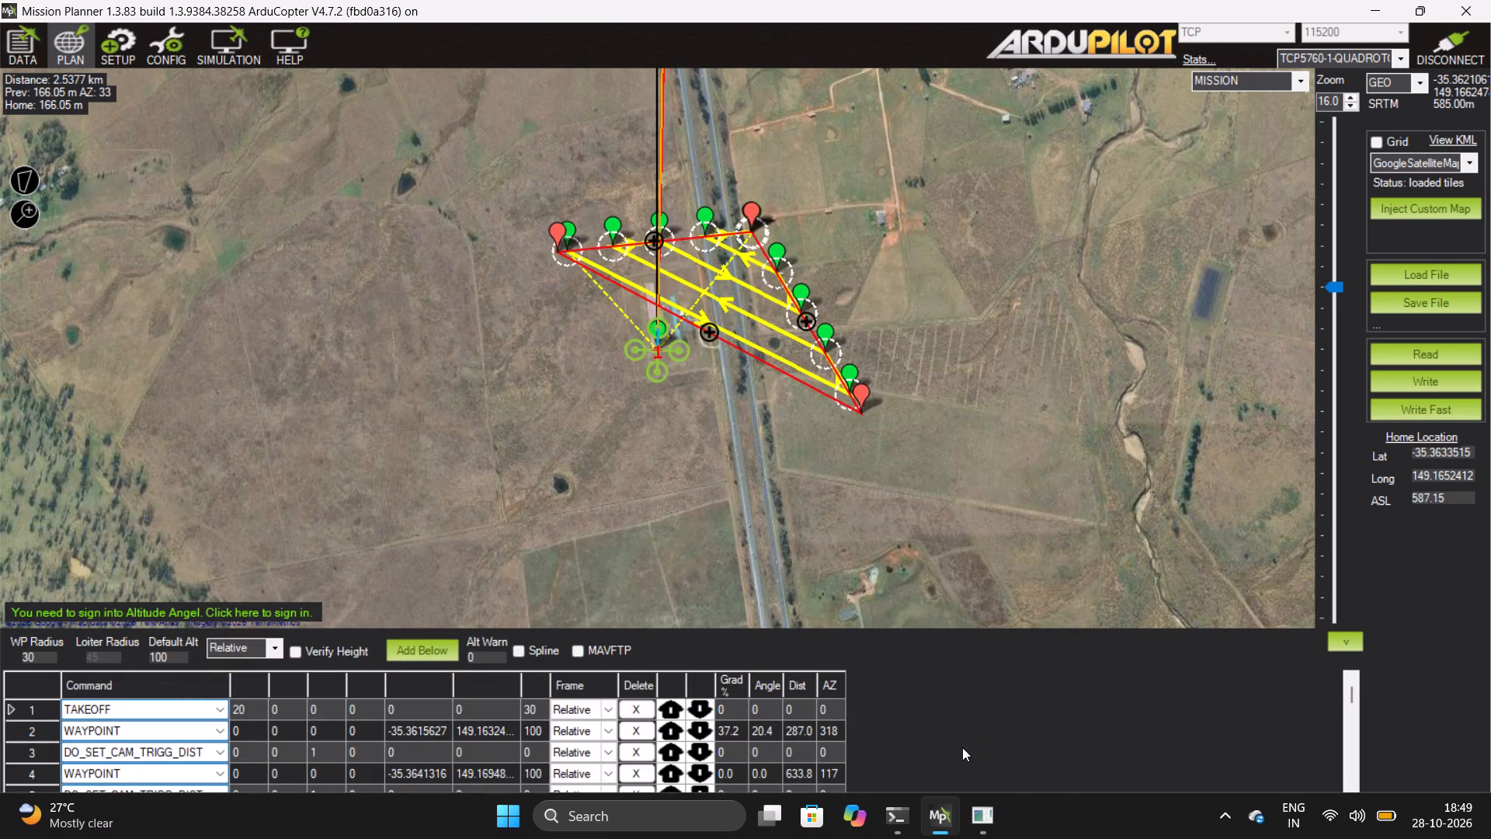
Write the survey mission to the simulated vehicle.
click(1425, 374)
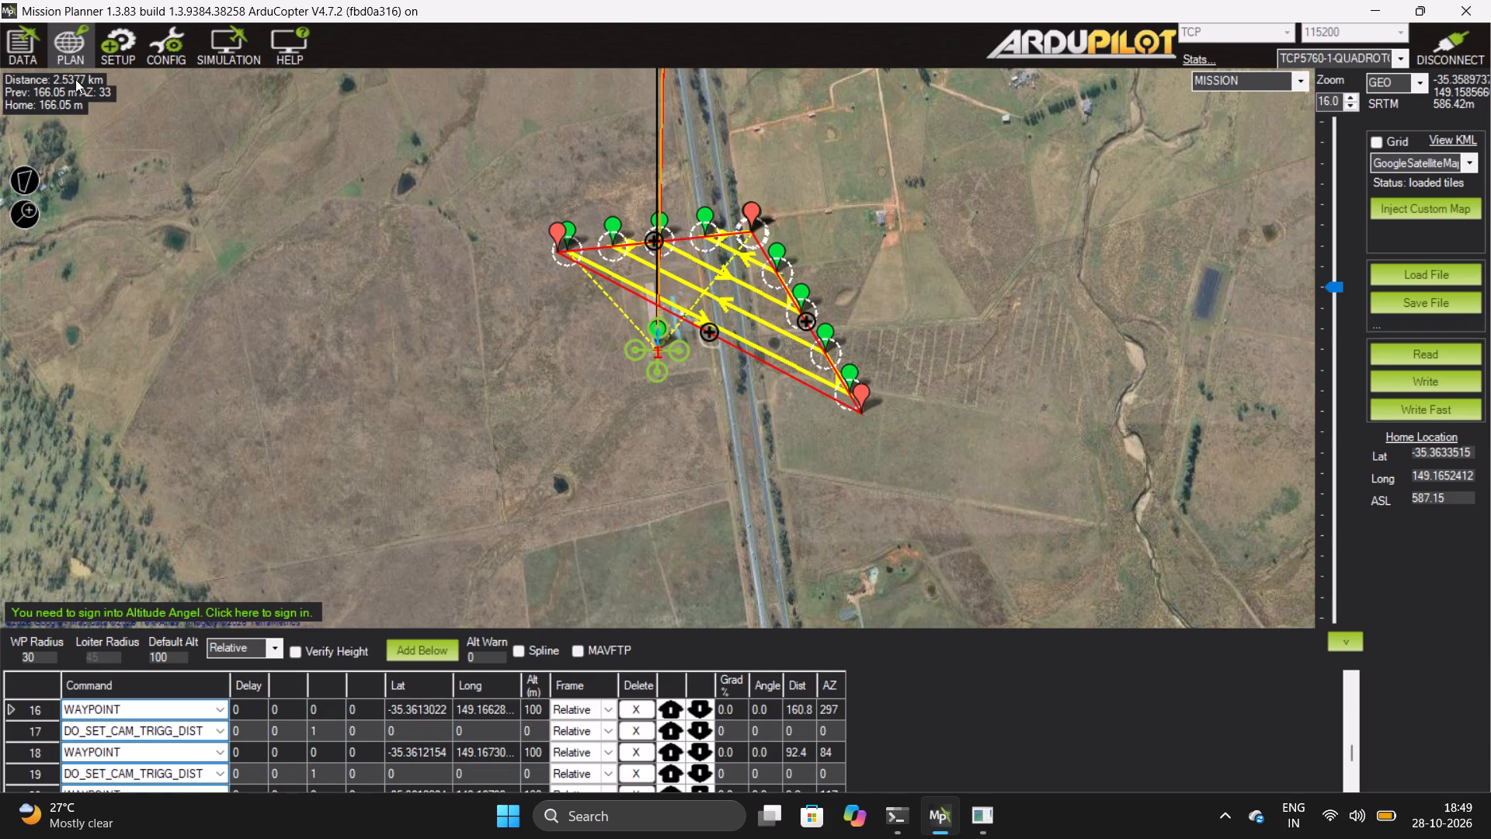
In the flight data view's vehicle actions, choose Mission_Start as the action and 0 (Home) as the waypoint.
click(19, 31)
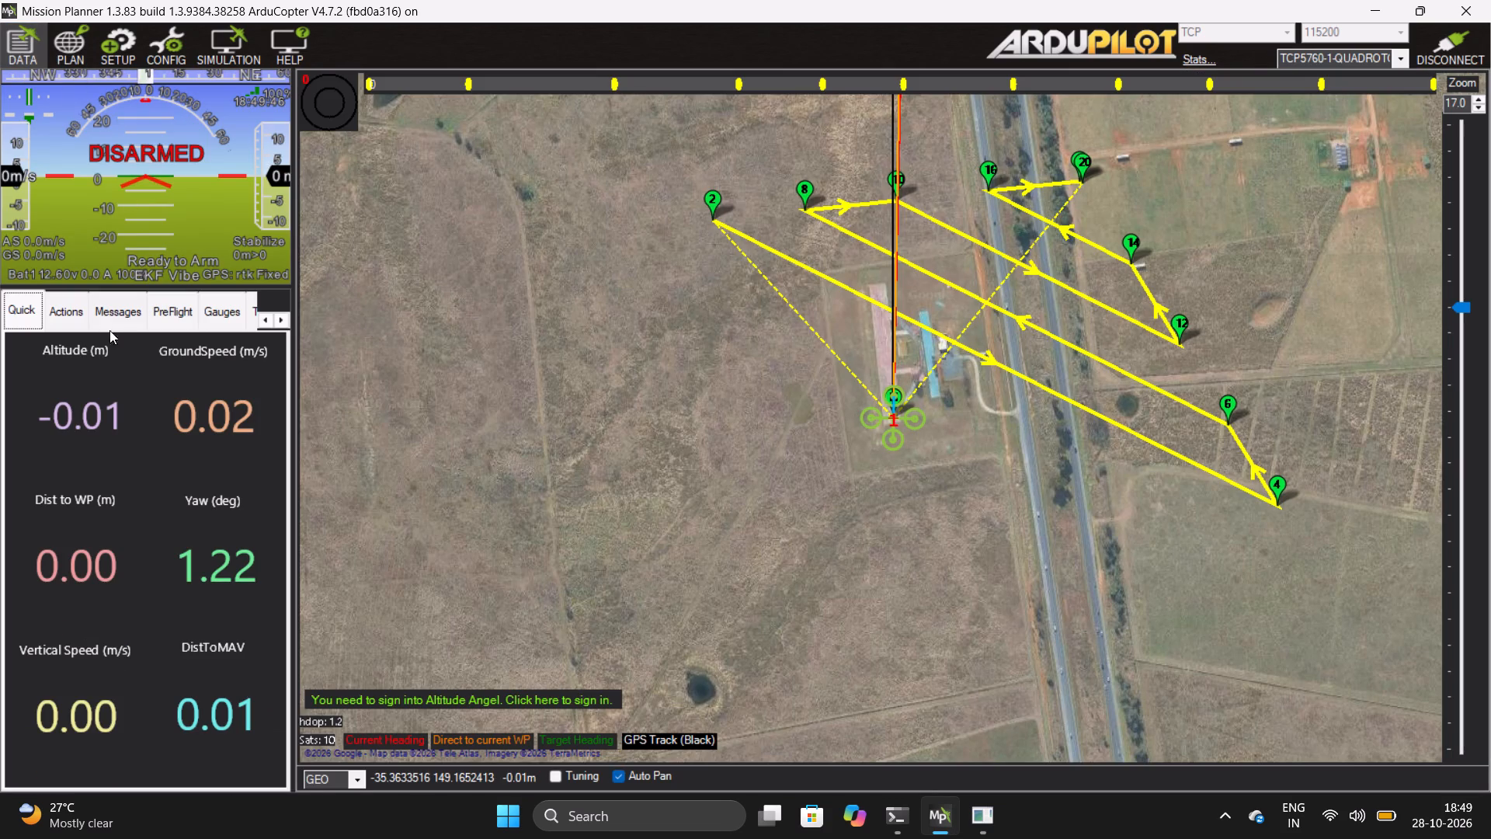
click(69, 309)
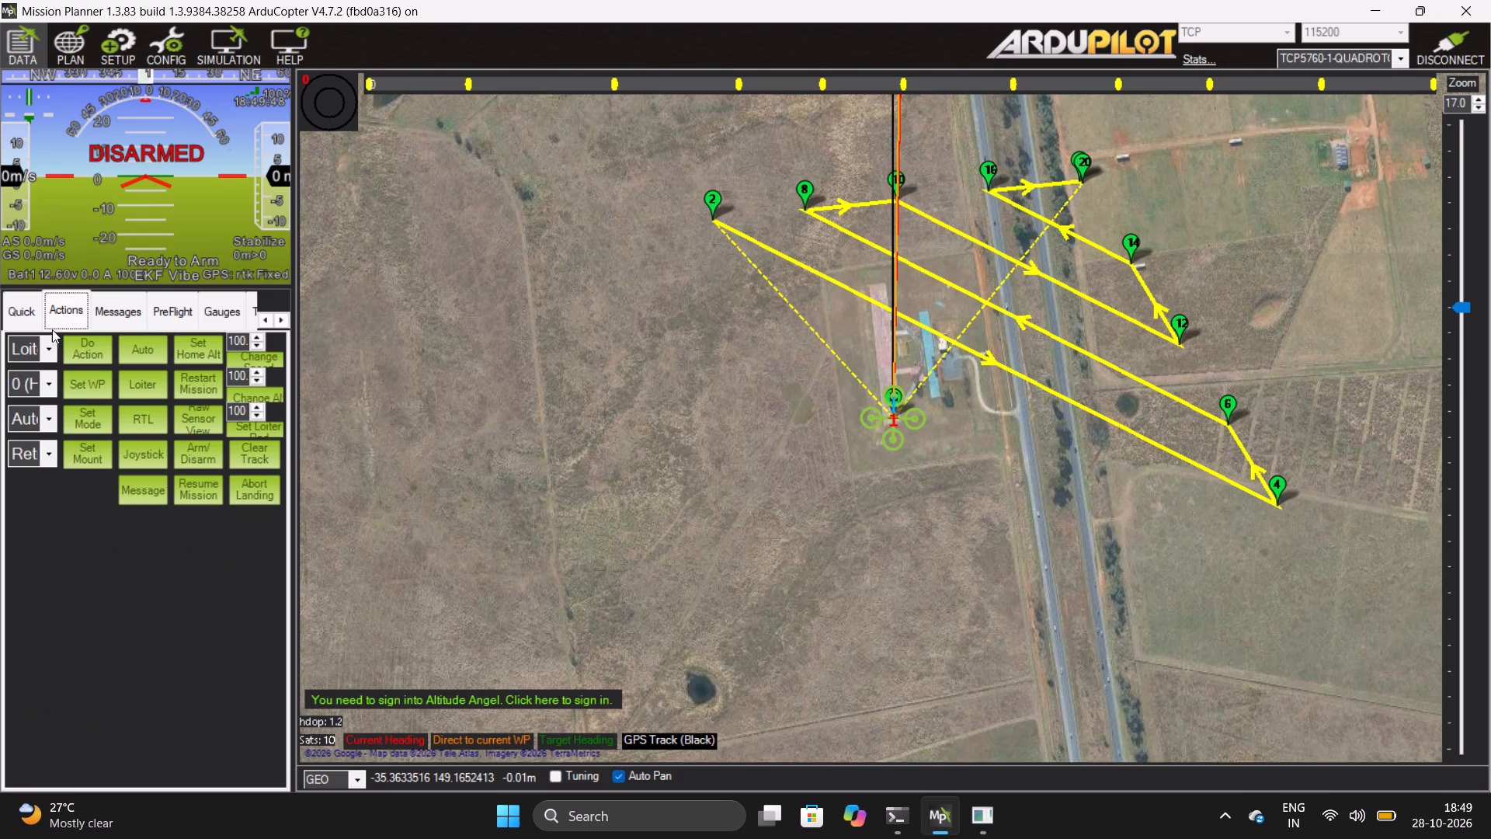
click(49, 347)
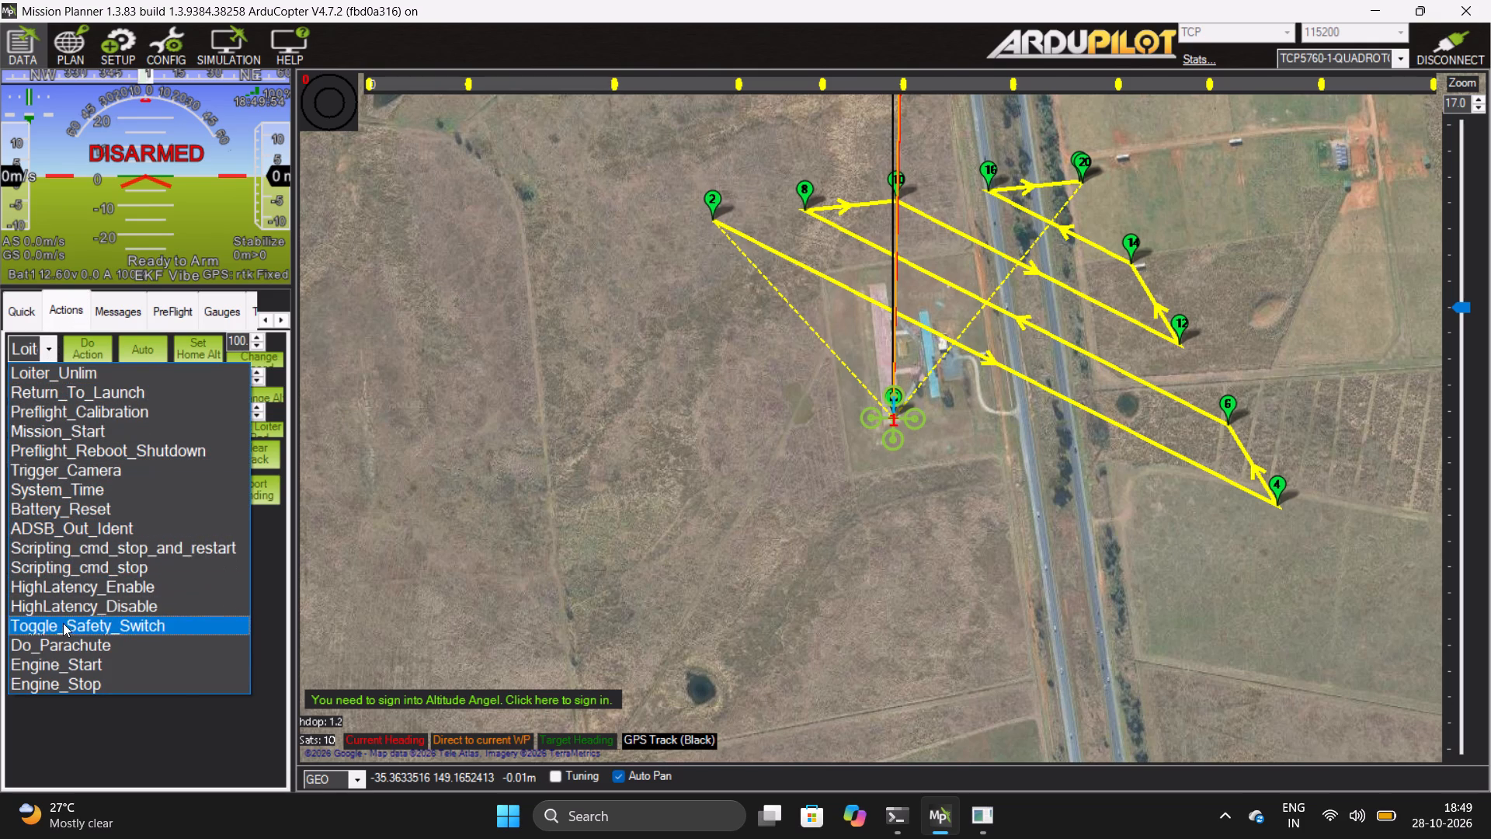
click(91, 434)
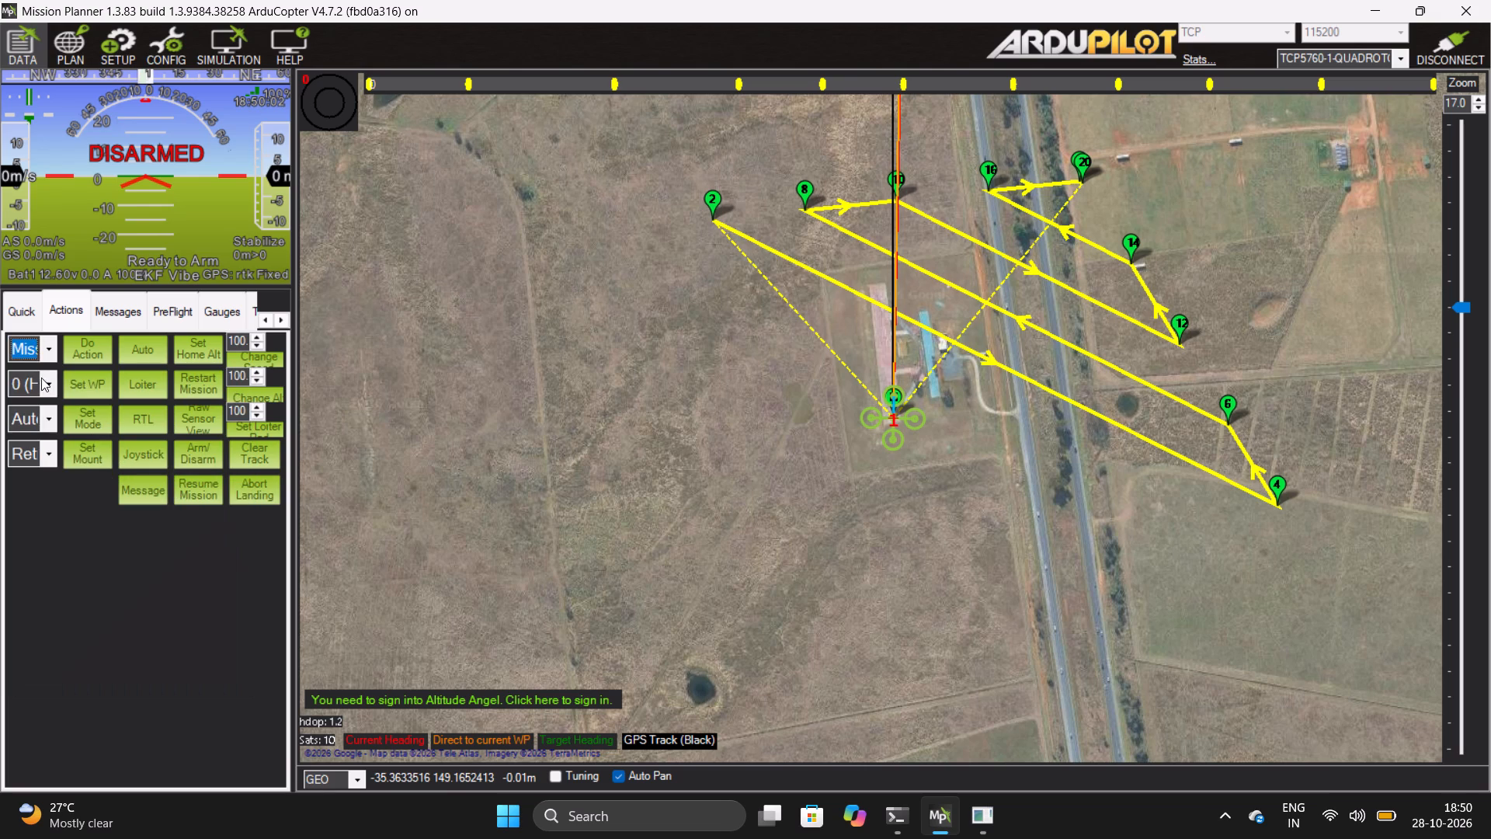
click(47, 382)
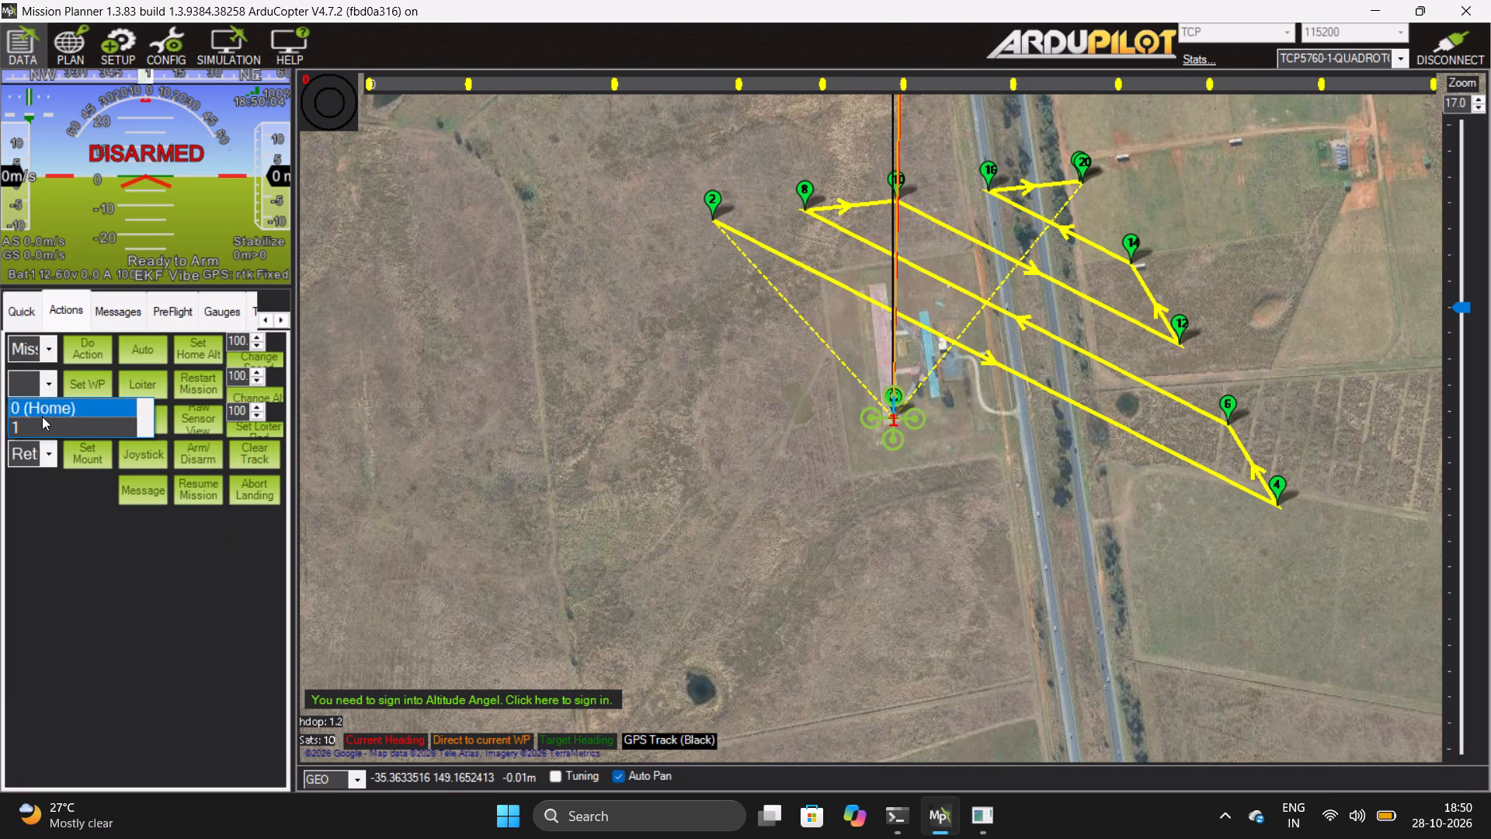
click(45, 413)
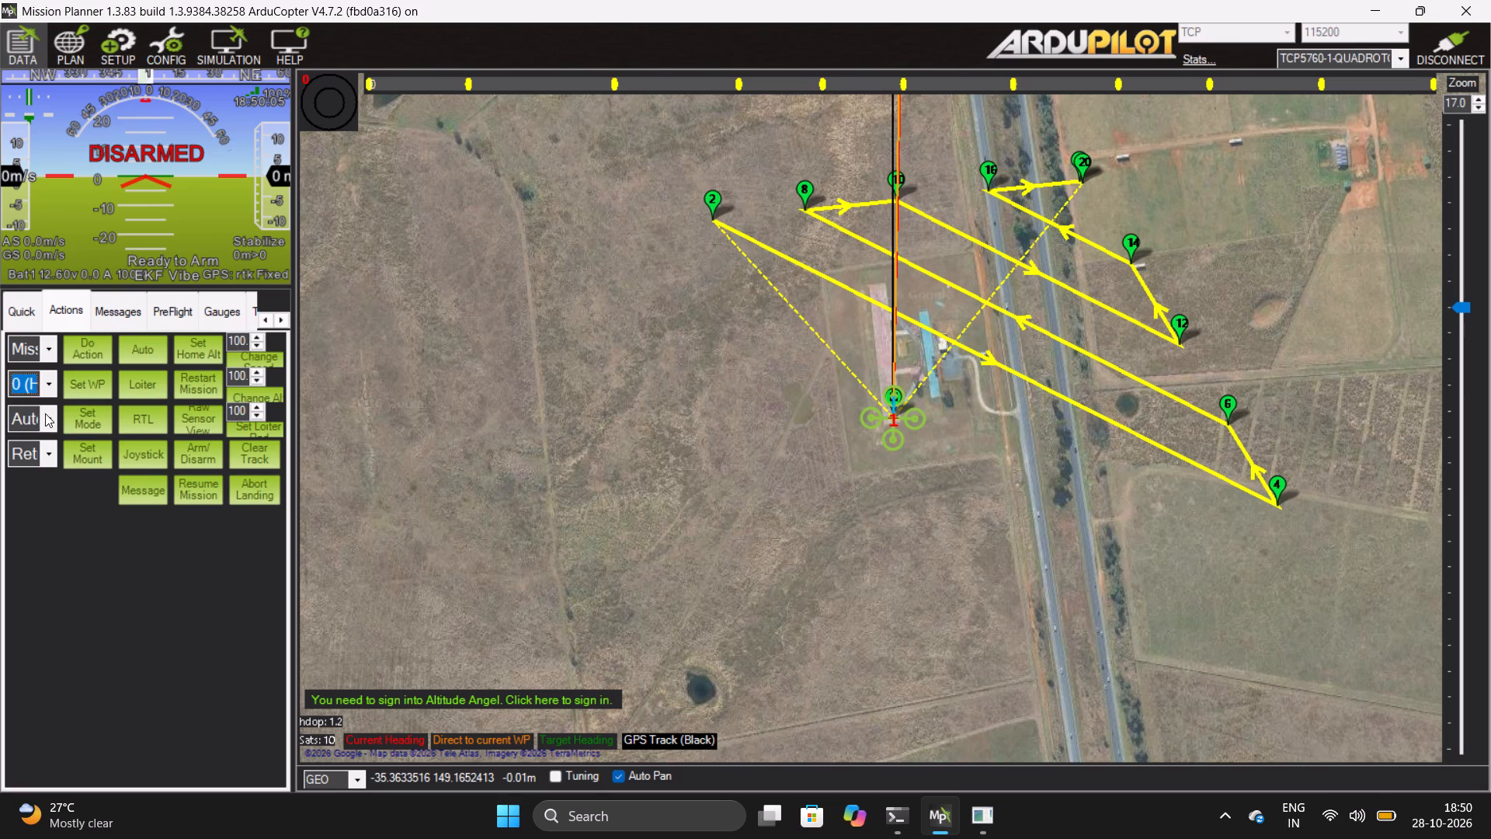
Choose Stabilize as the flight mode selection and Home Location as the mount mode selection in the vehicle actions.
click(47, 423)
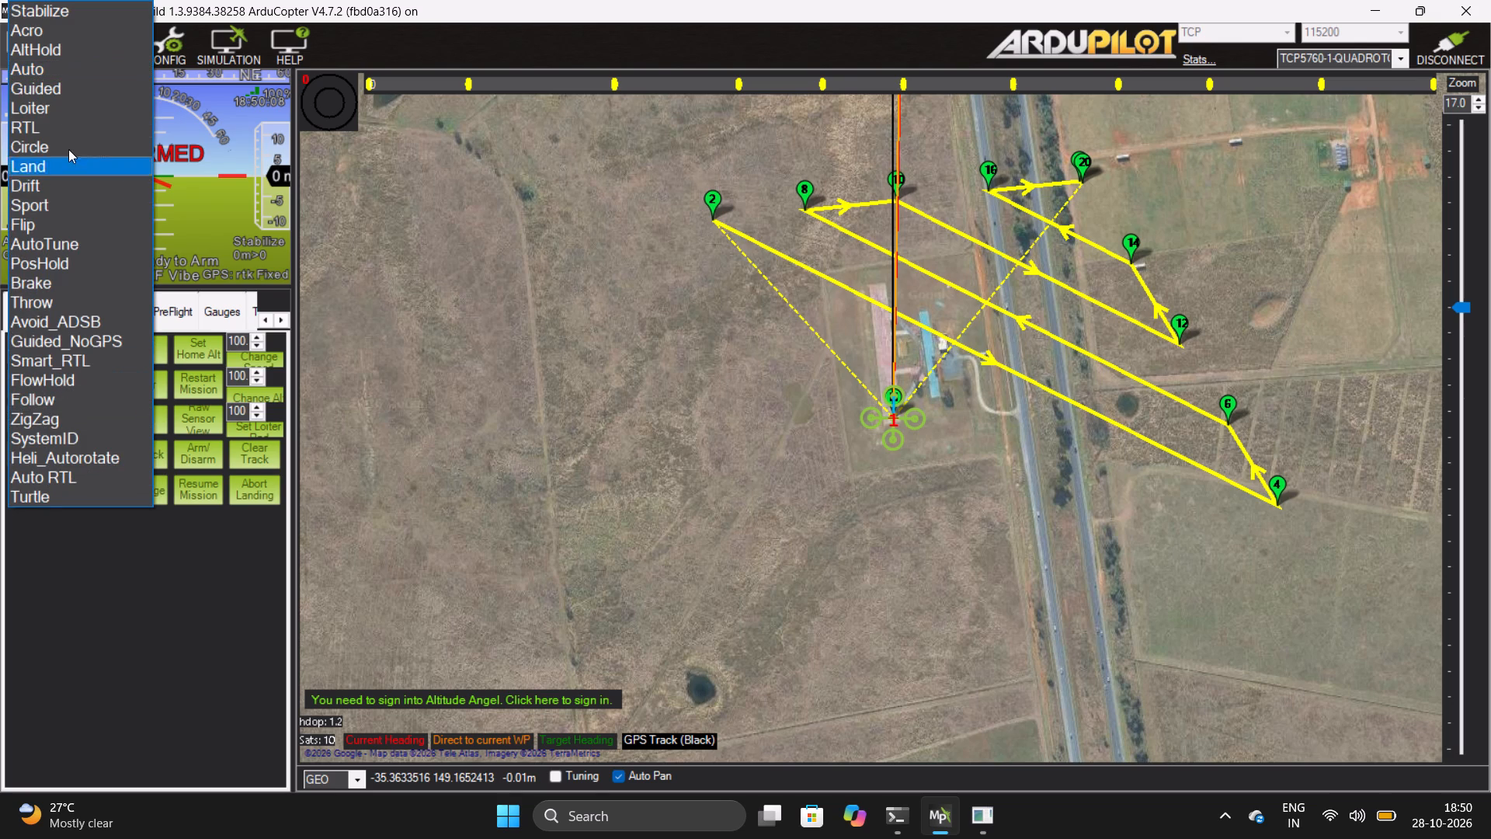
click(50, 15)
click(53, 457)
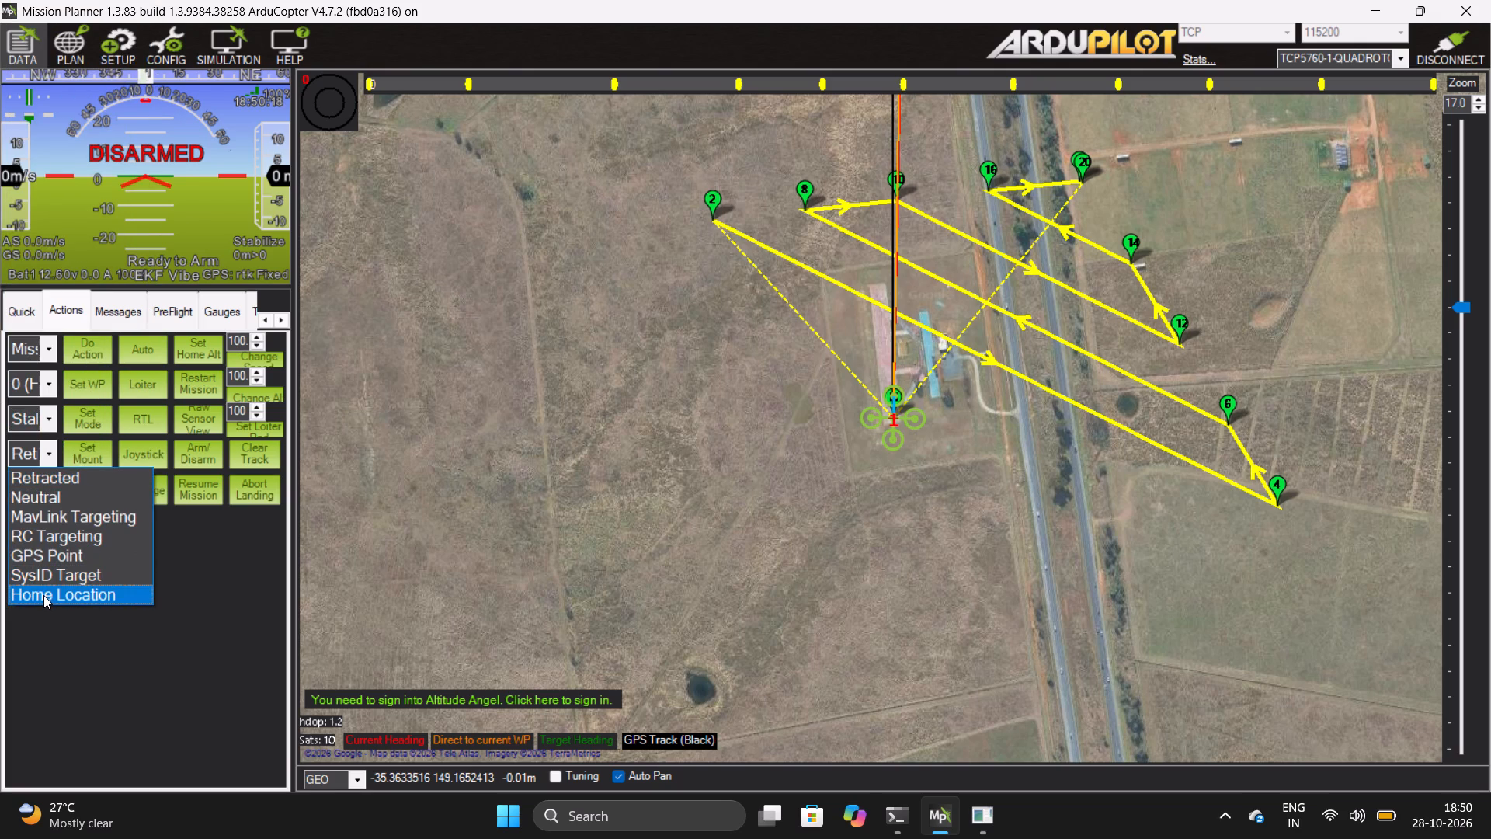
click(43, 595)
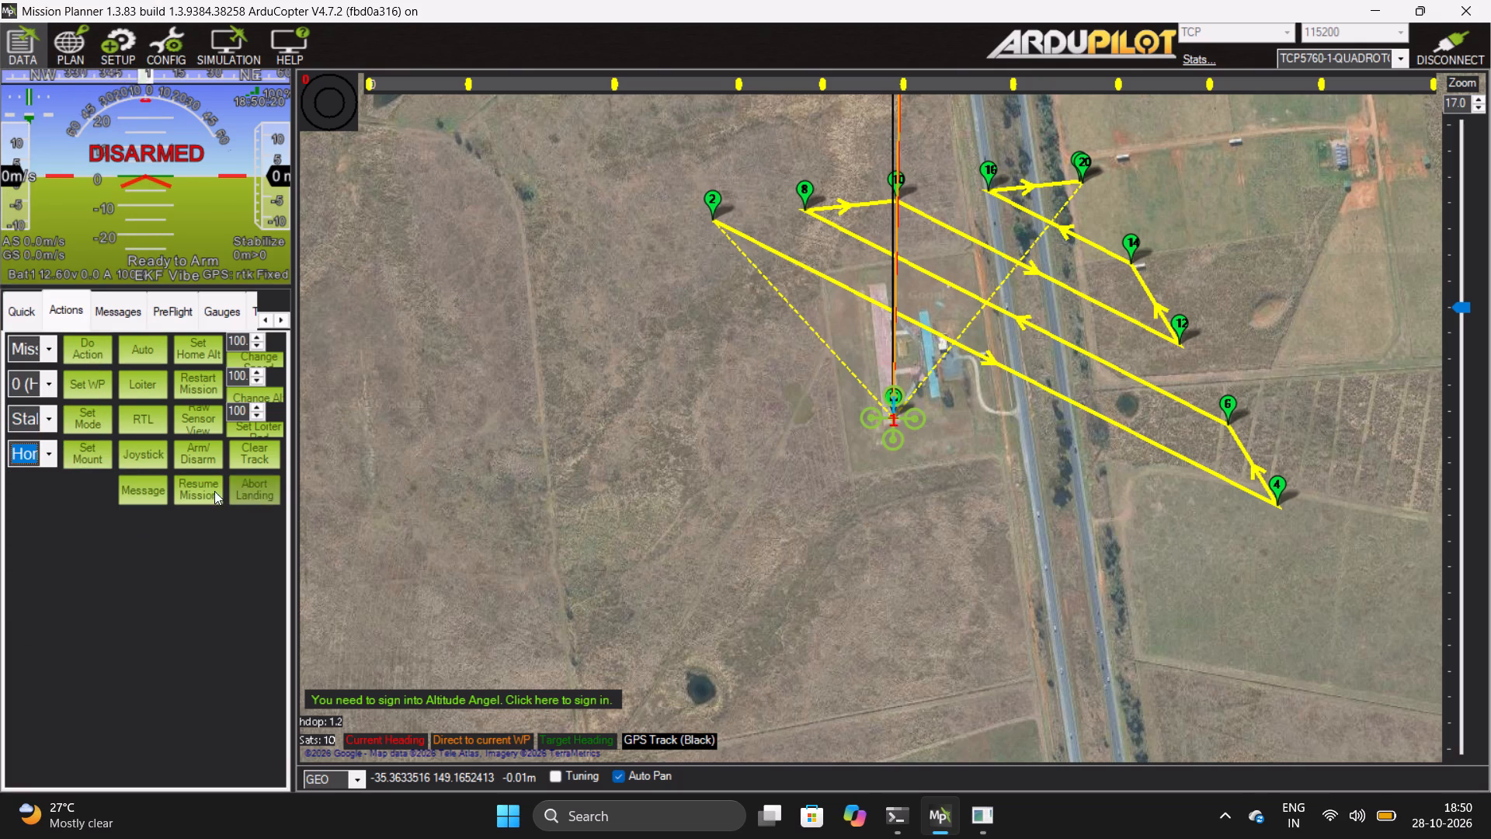
Put the simulated quadcopter into Loiter mode and arm it.
click(141, 387)
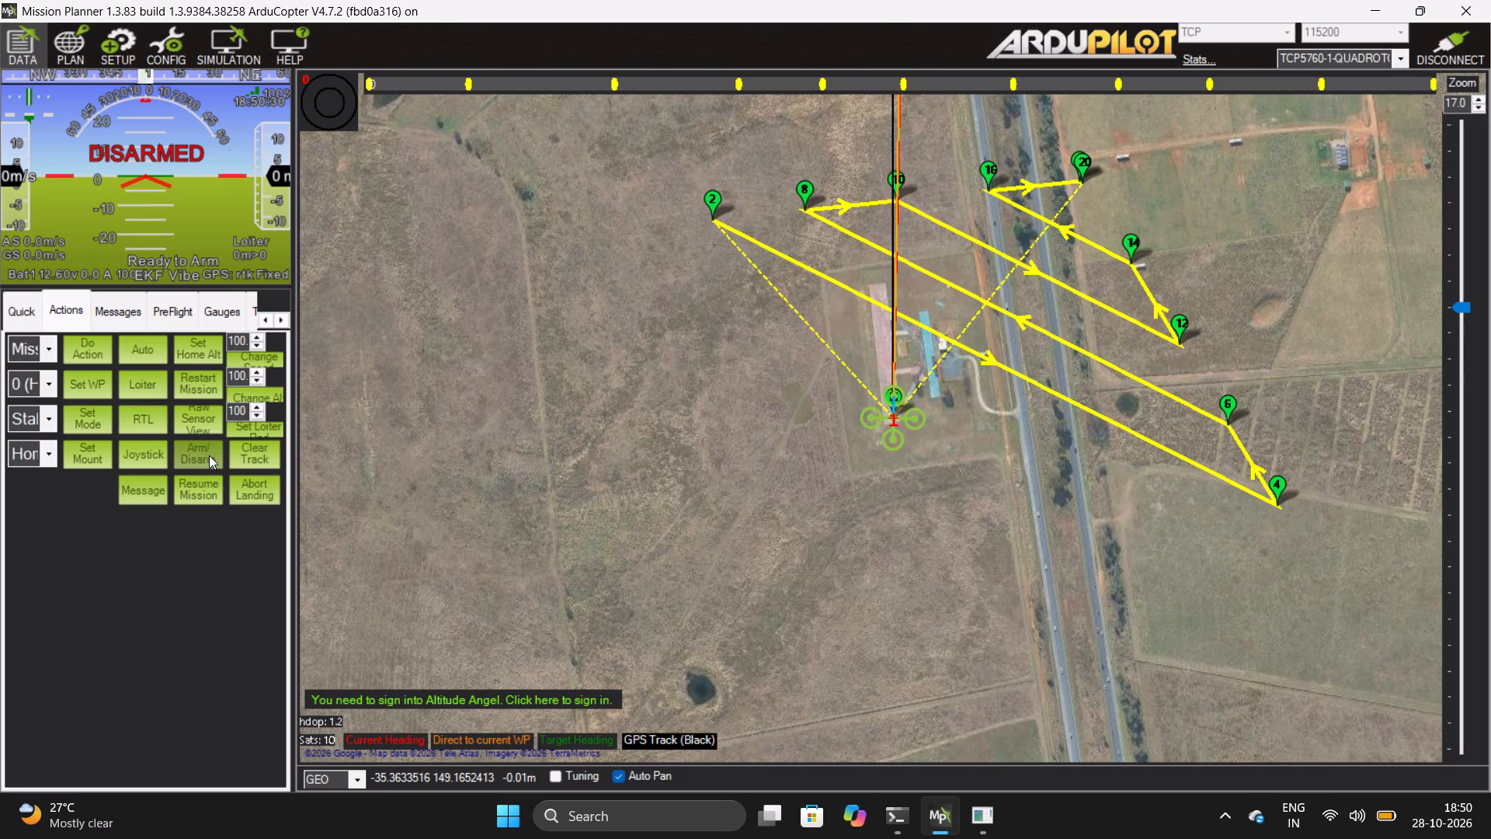
click(209, 455)
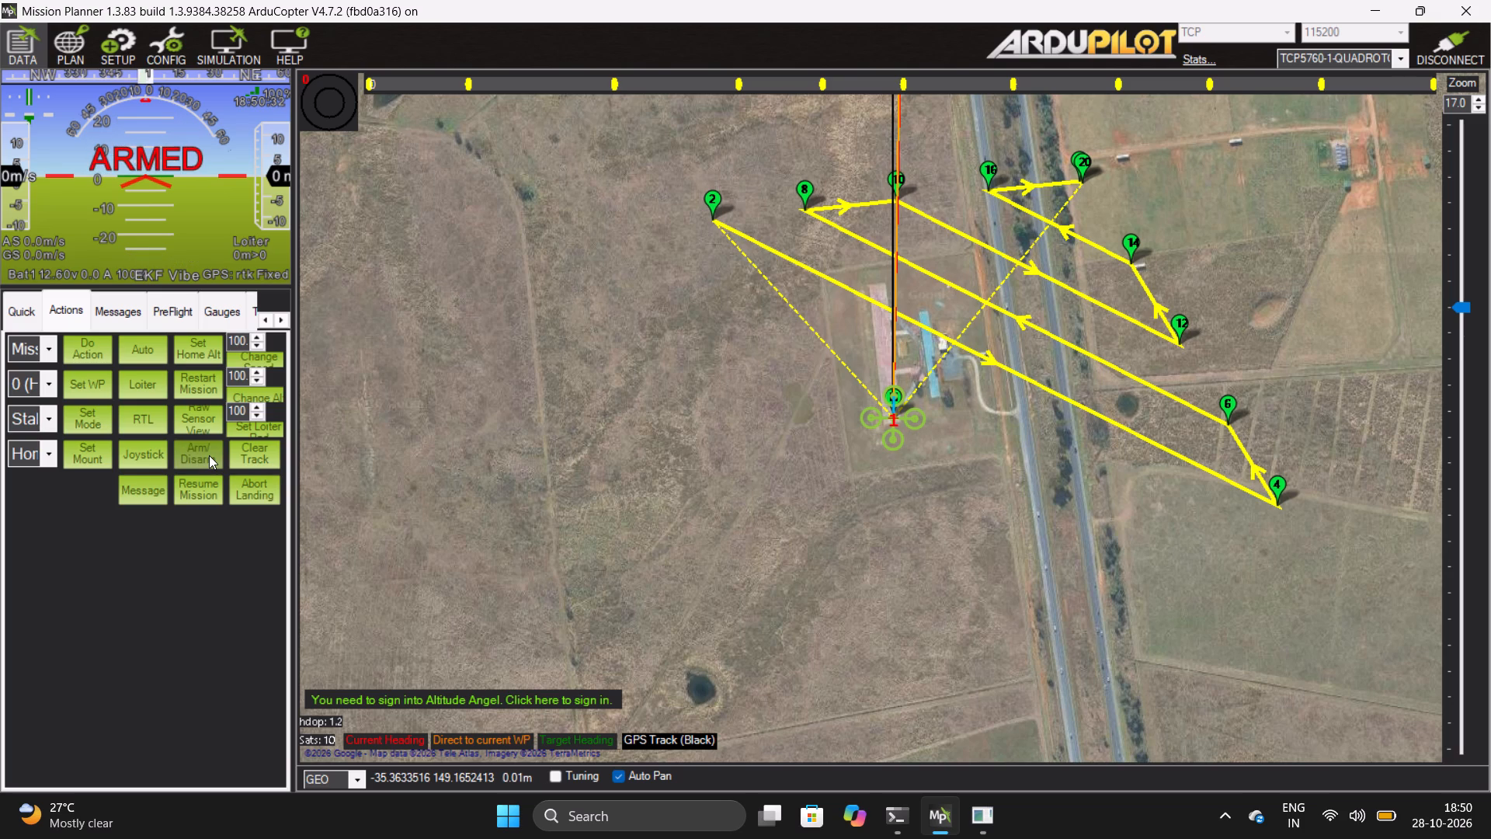
Execute the Mission_Start action so the armed quadcopter flies the survey mission.
click(94, 354)
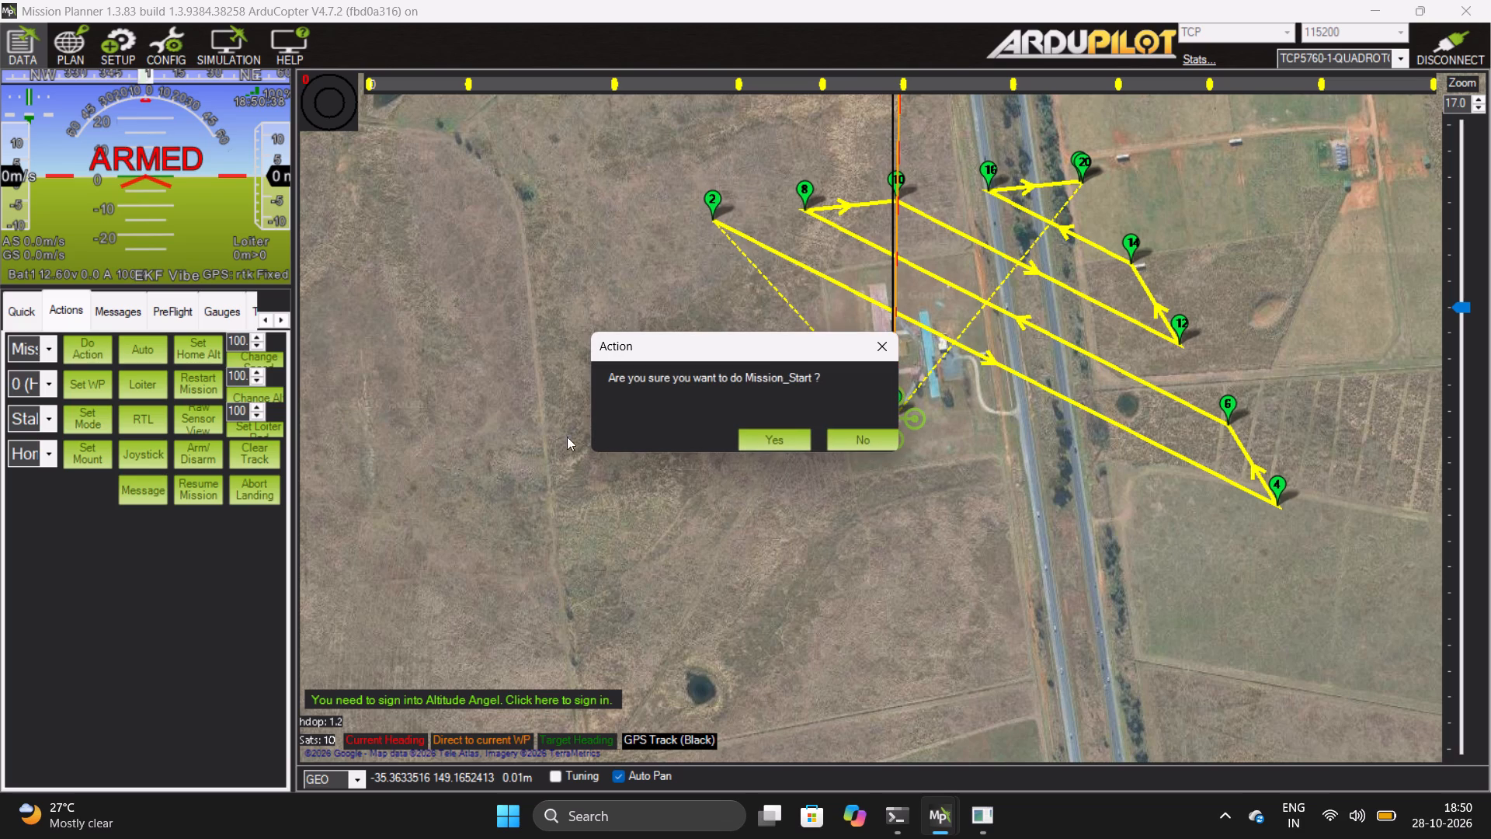
click(773, 440)
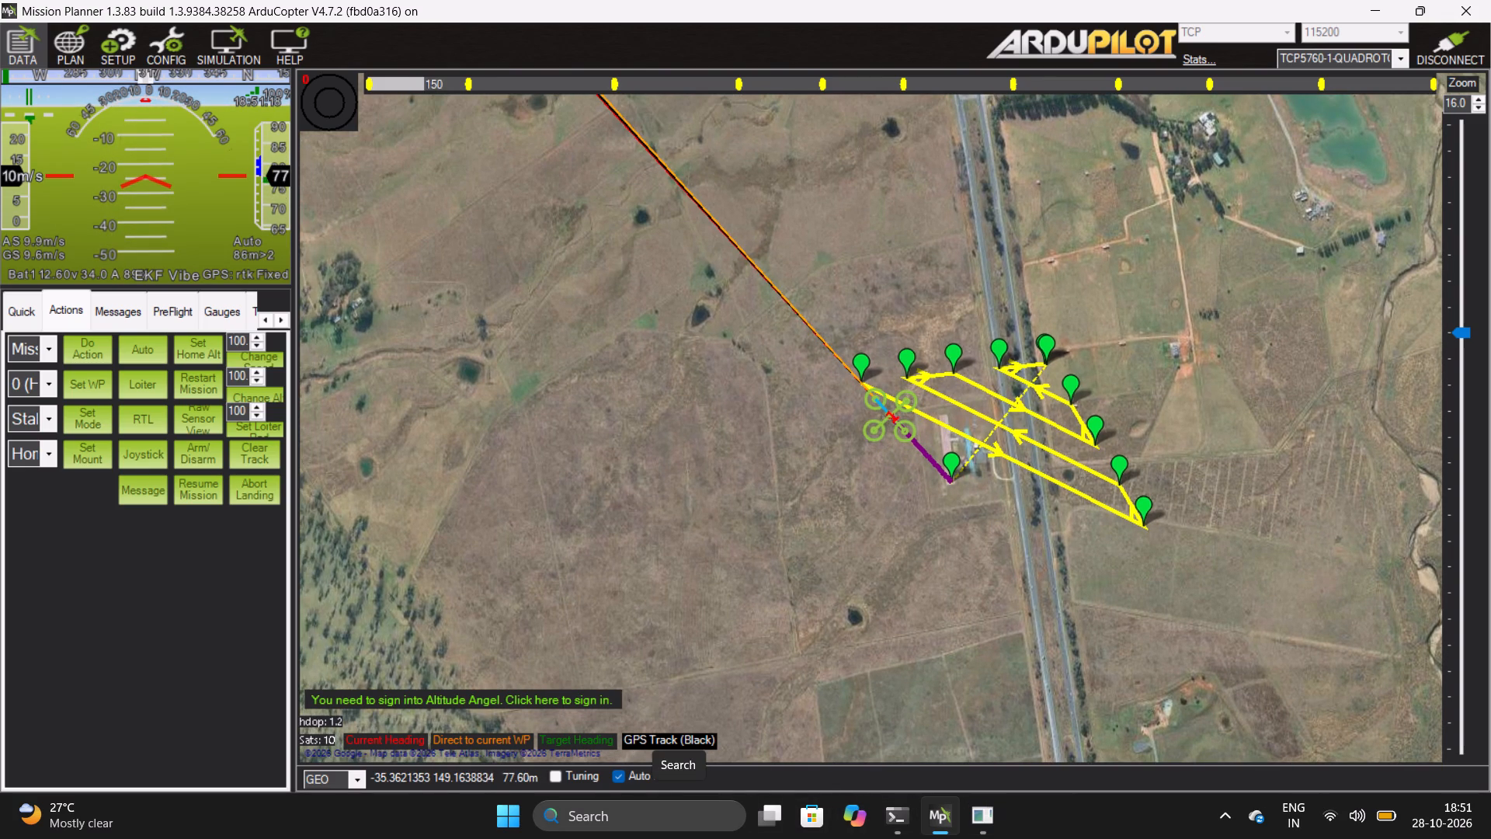
Search Windows for the Kuro app and open it.
click(679, 816)
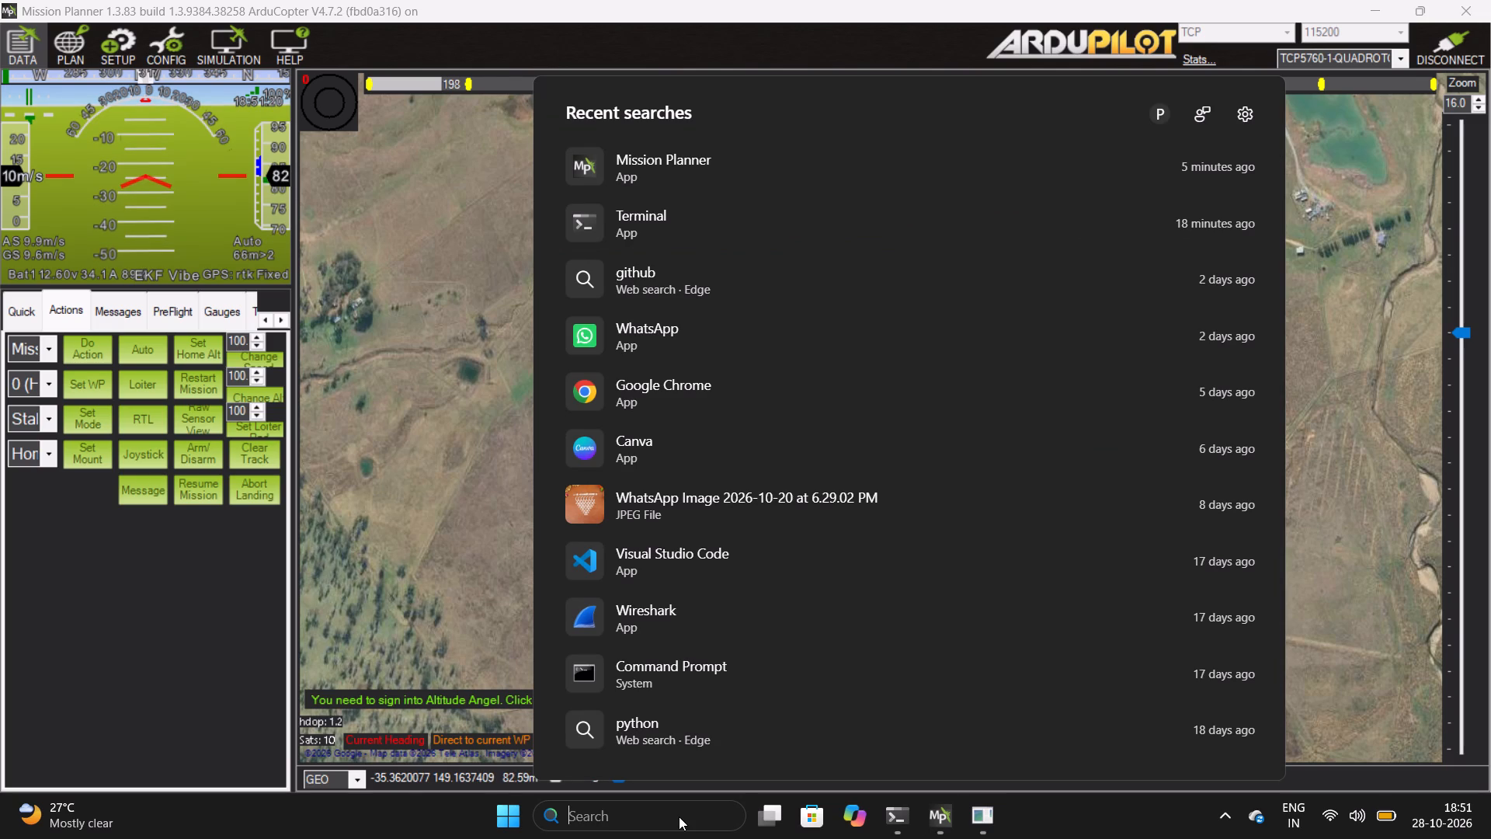
text(ku)
click(702, 200)
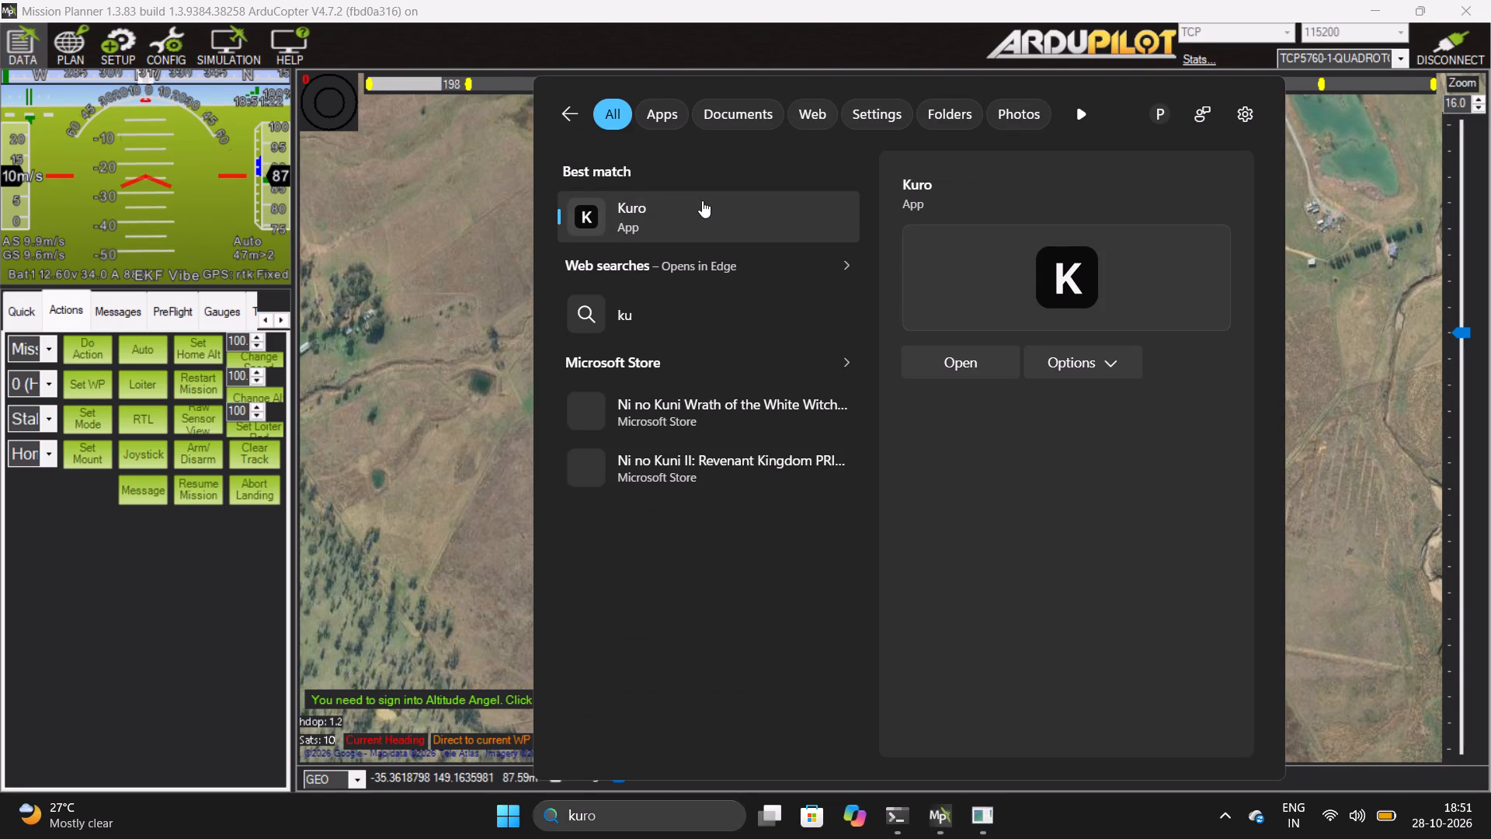
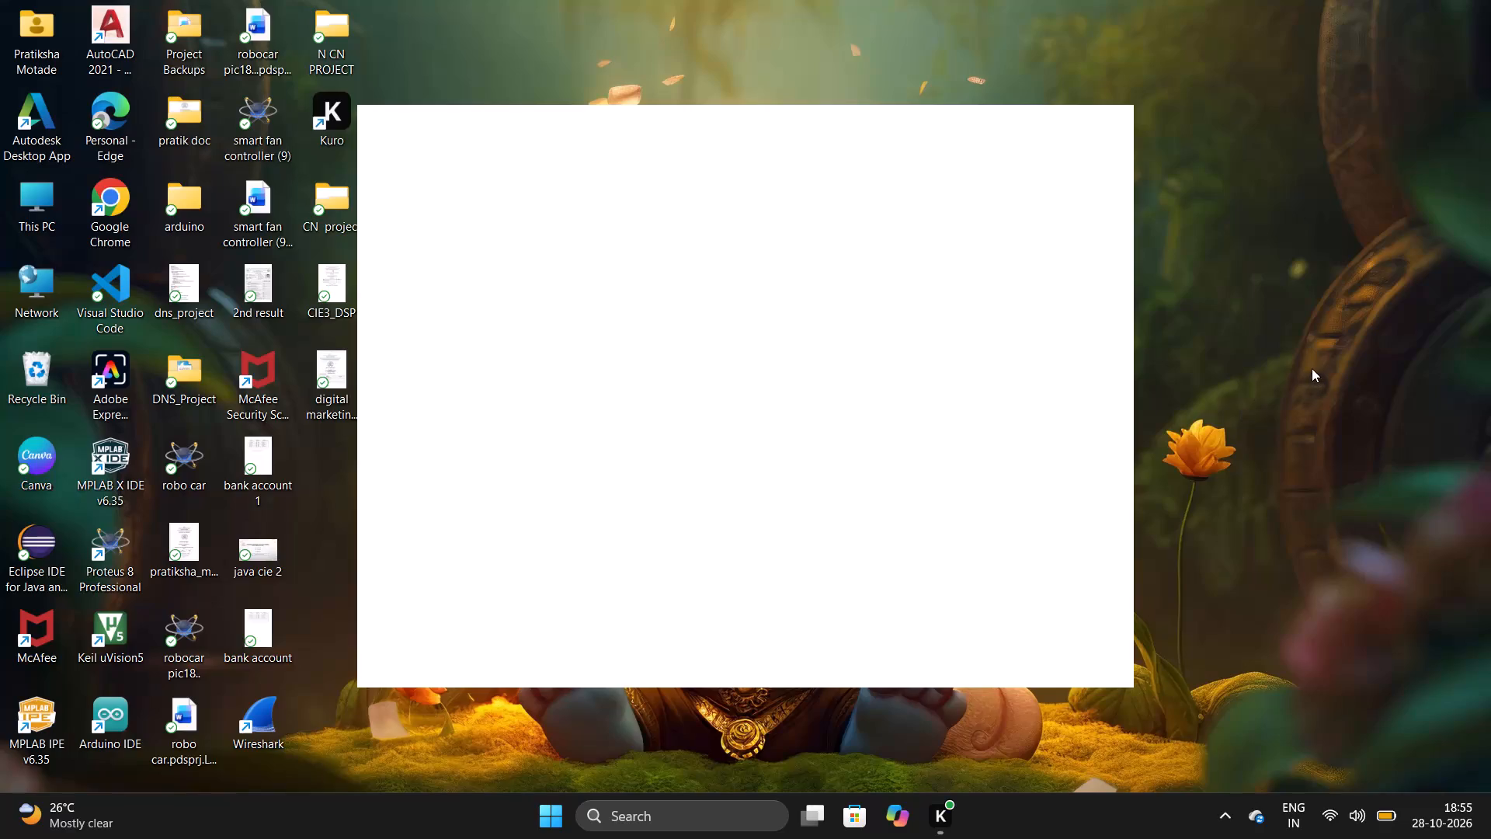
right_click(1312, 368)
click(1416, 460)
Launch Mission Planner again from the recent Windows searches.
click(686, 816)
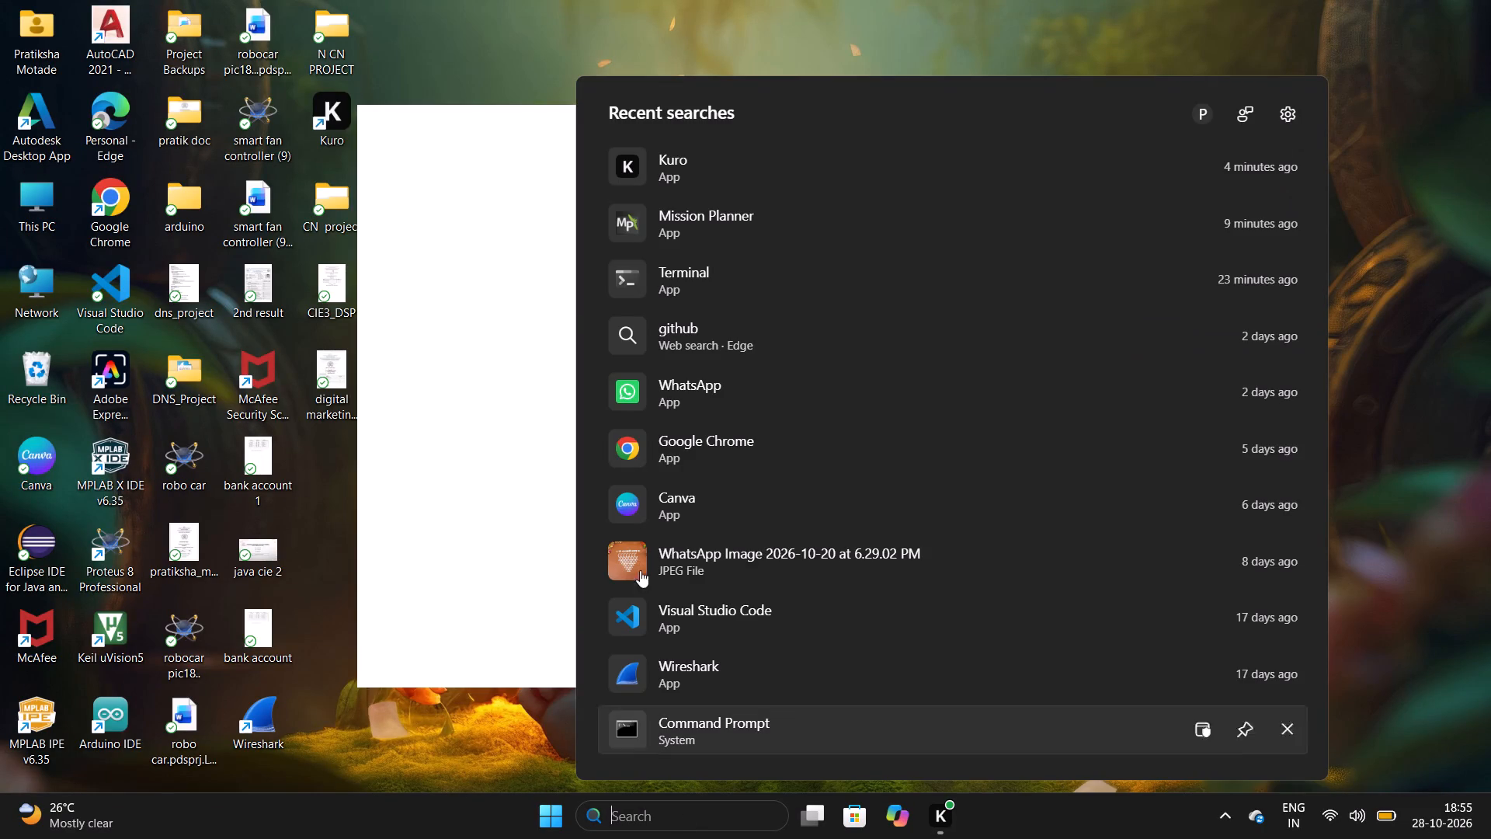
click(773, 208)
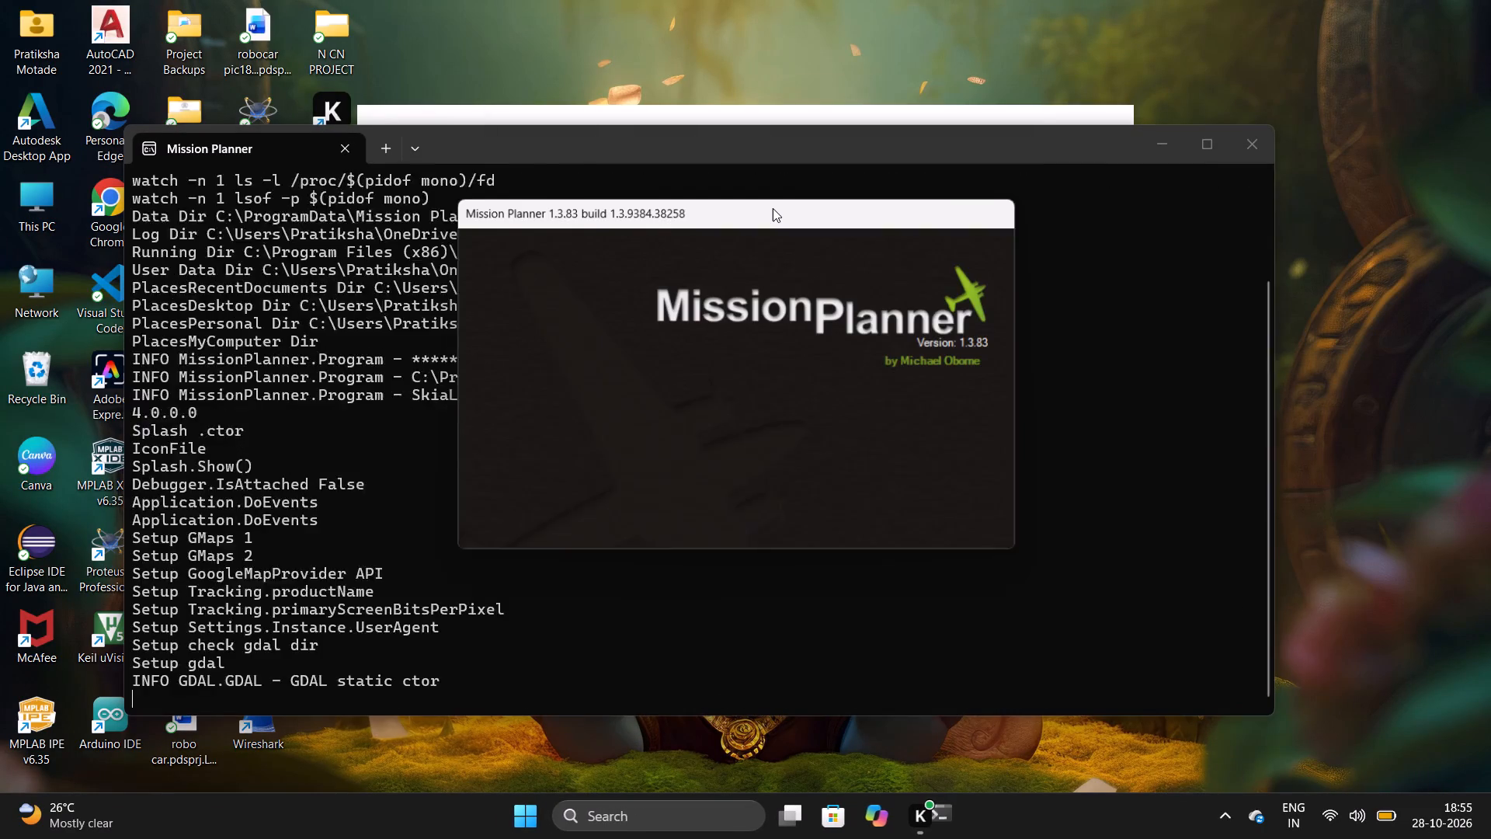
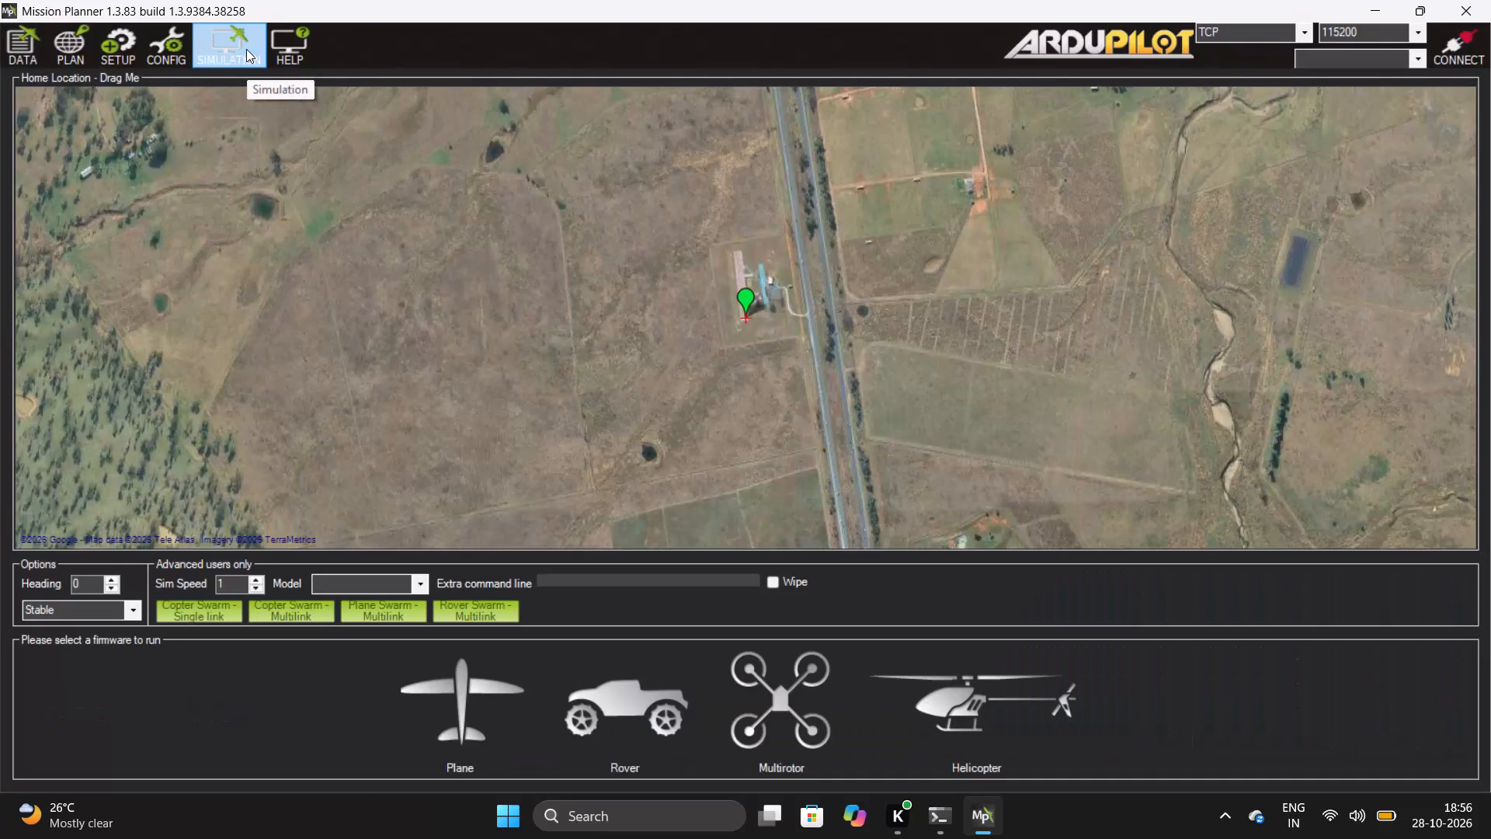
Start a simulation with the Multirotor firmware at the default home location.
click(816, 712)
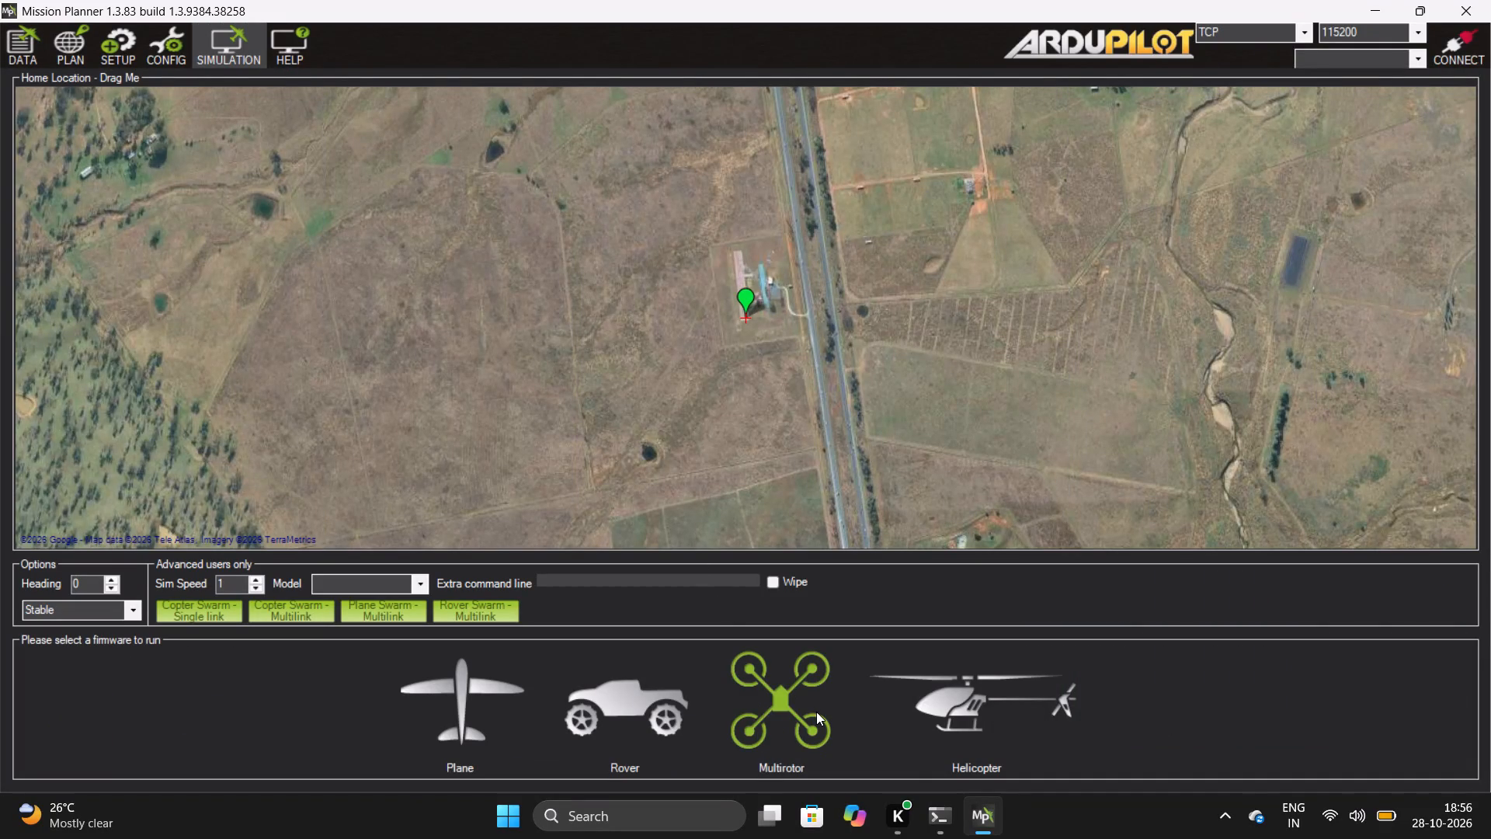
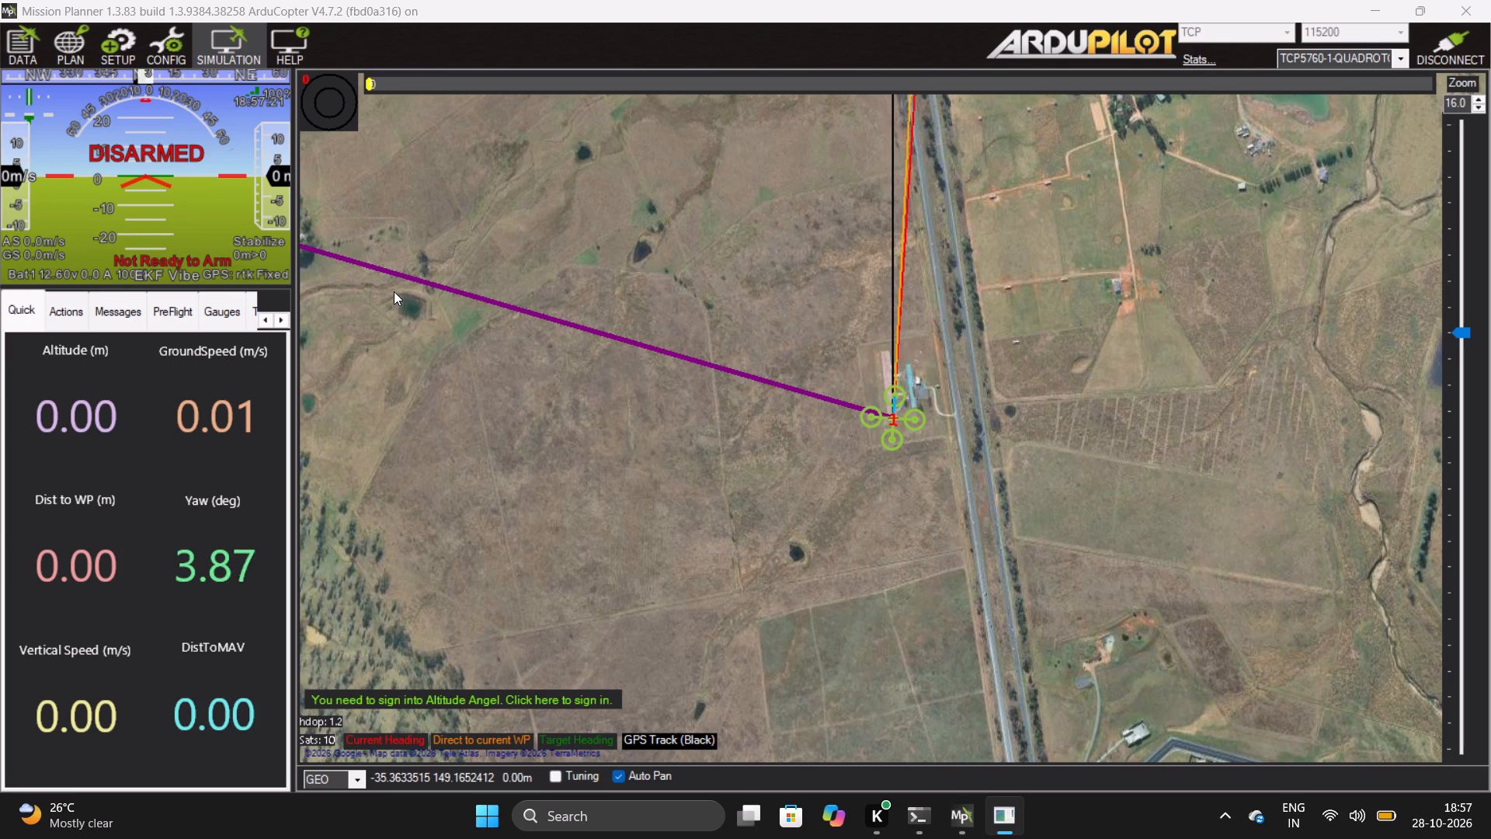
Set the simulation's vehicle model to quad.
click(76, 38)
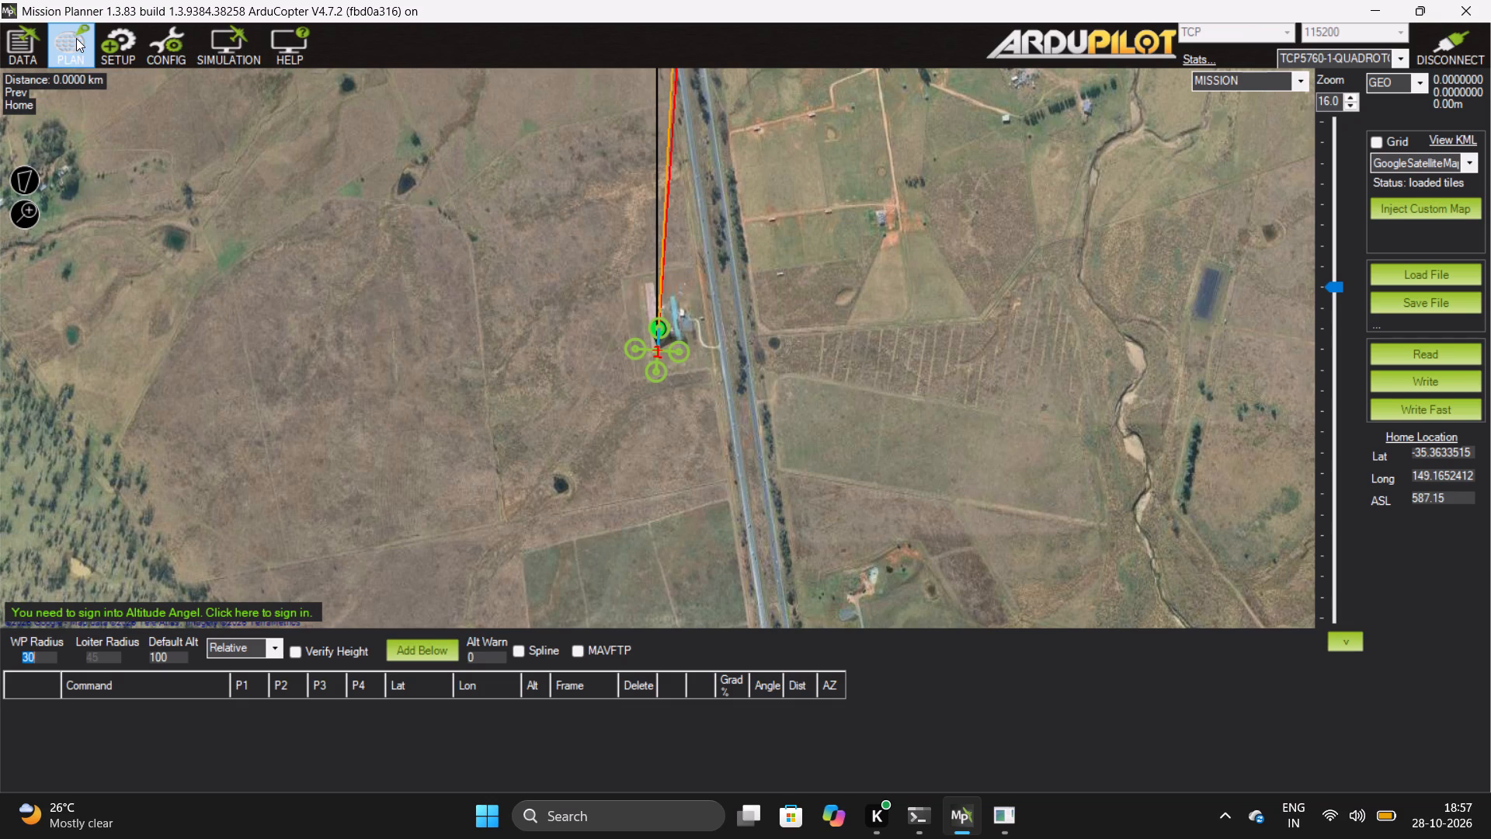
click(226, 30)
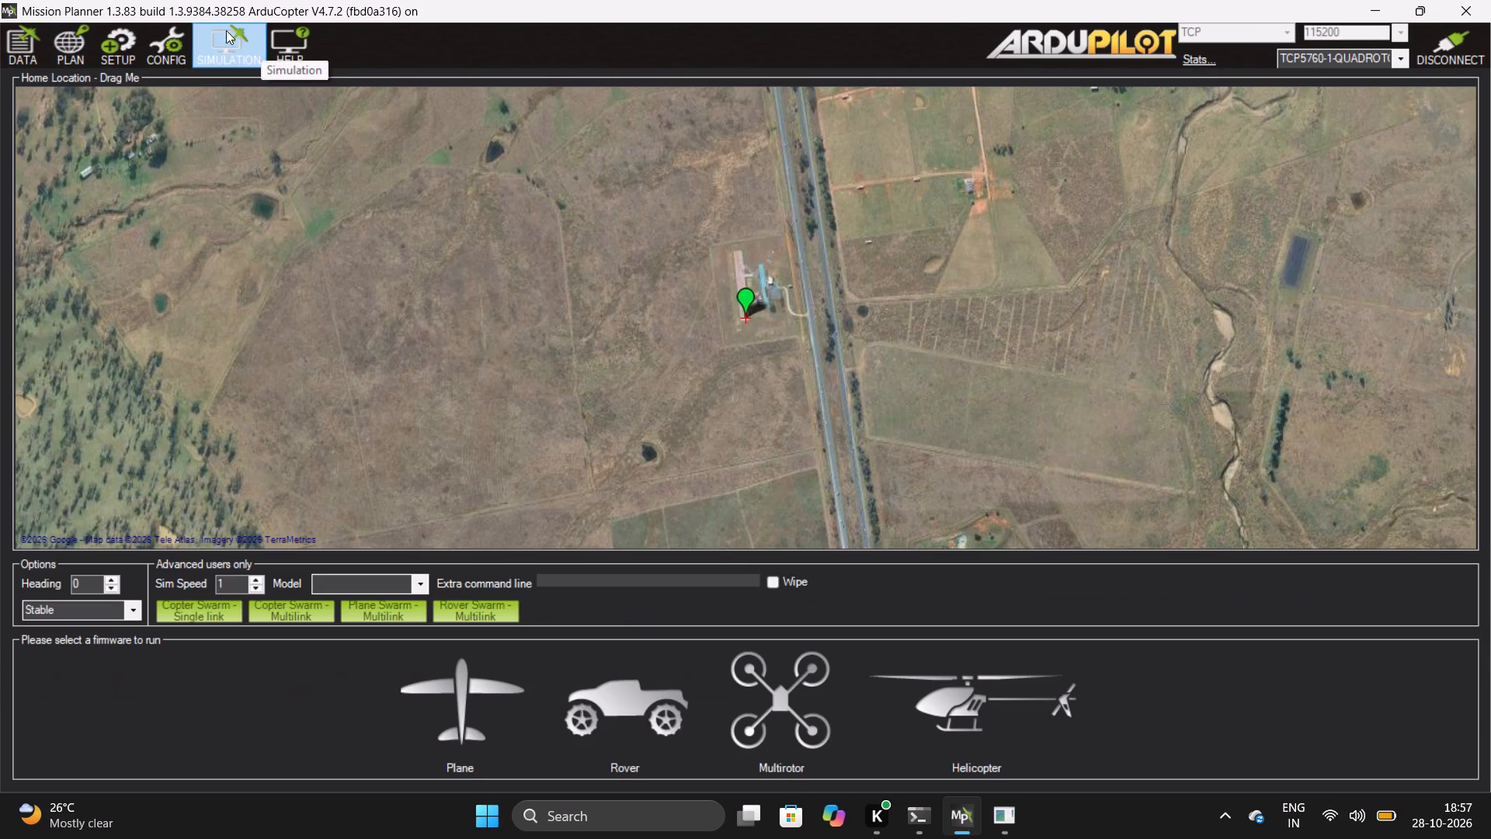
click(418, 584)
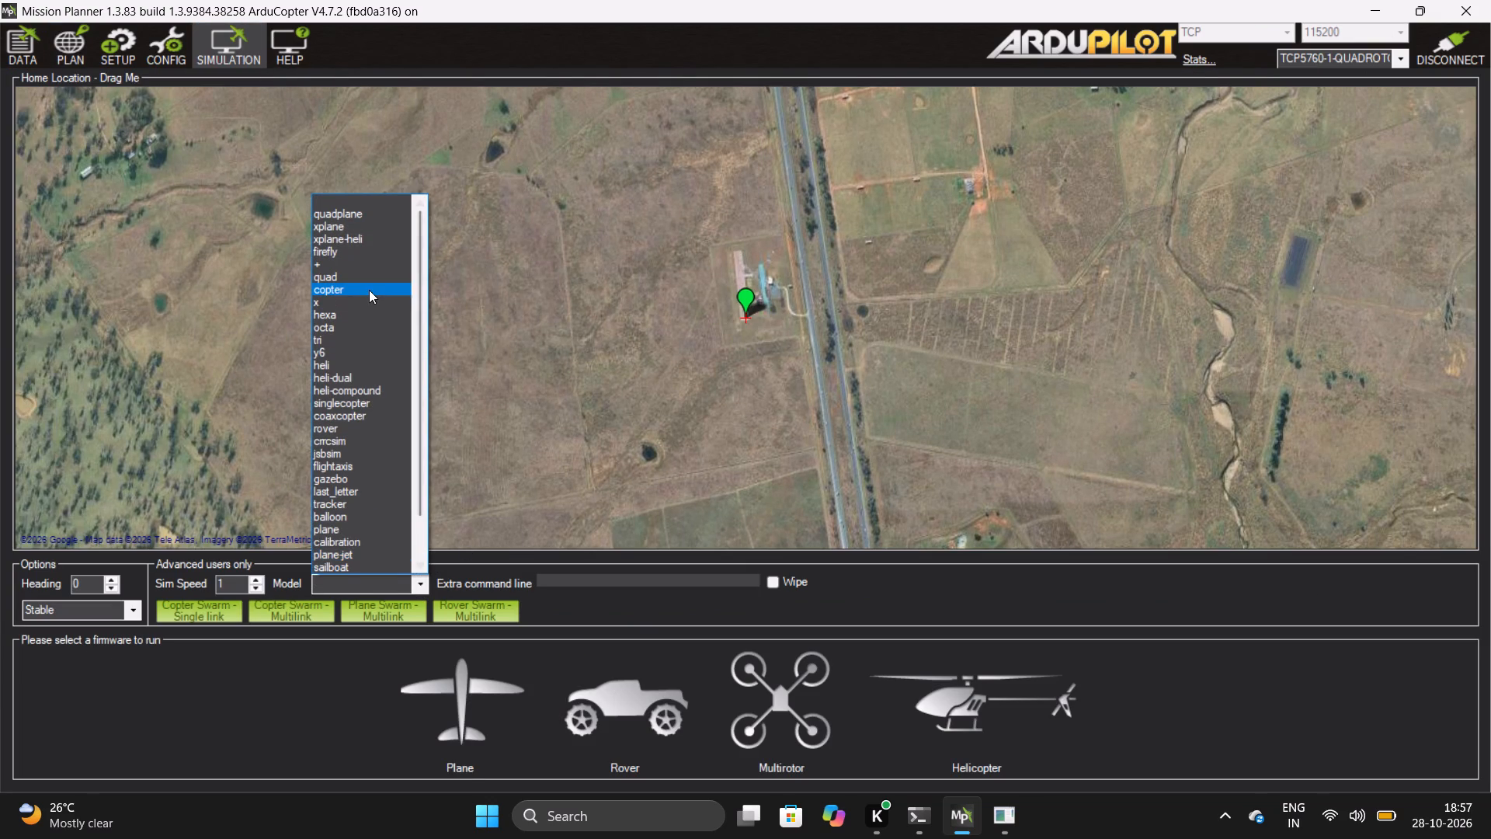
click(359, 277)
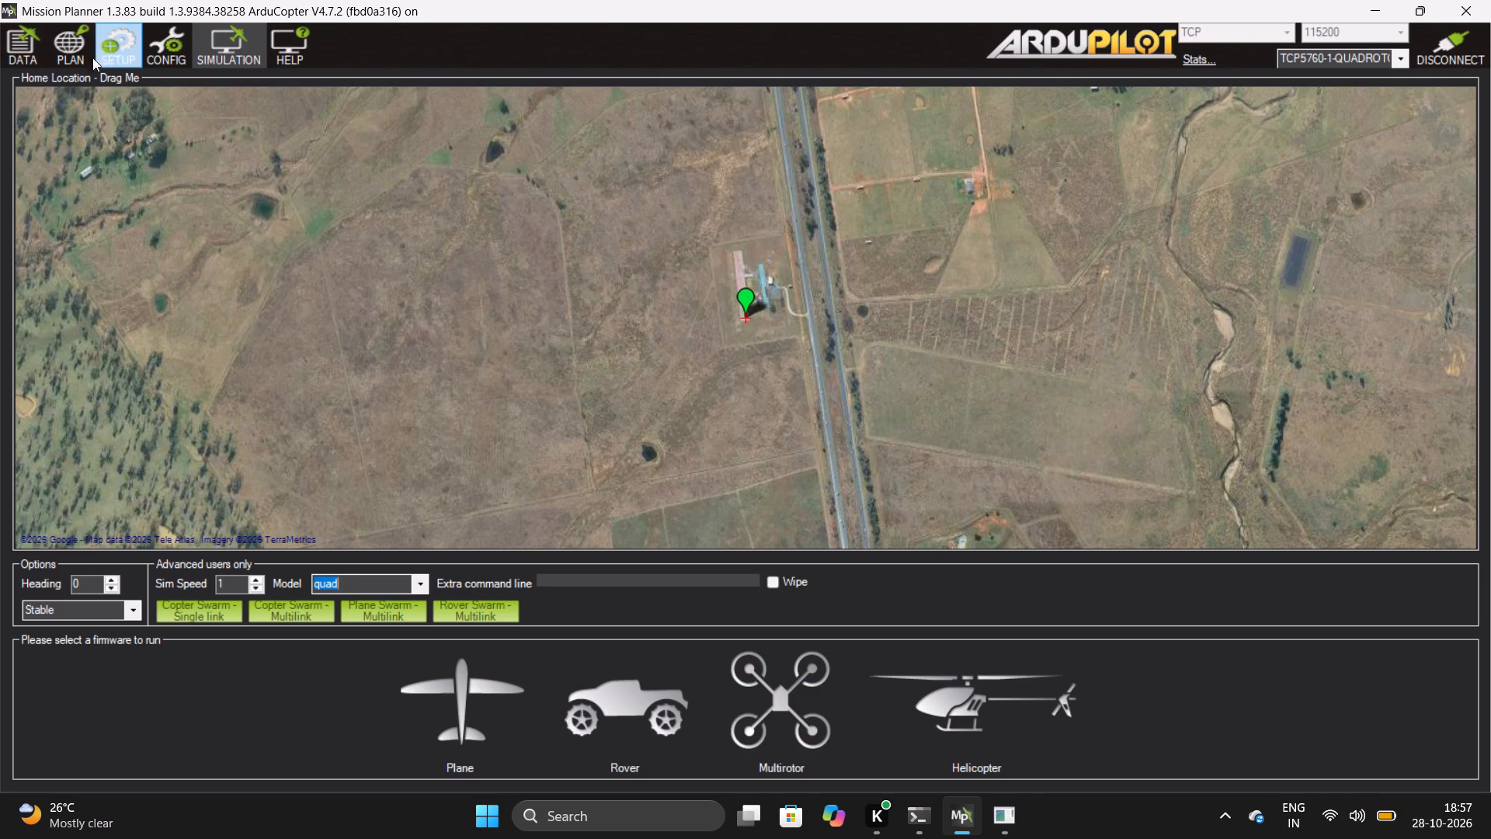
Draw a four-point polygon on the flight planning map, with two vertices west of home and two east of the highway.
click(73, 54)
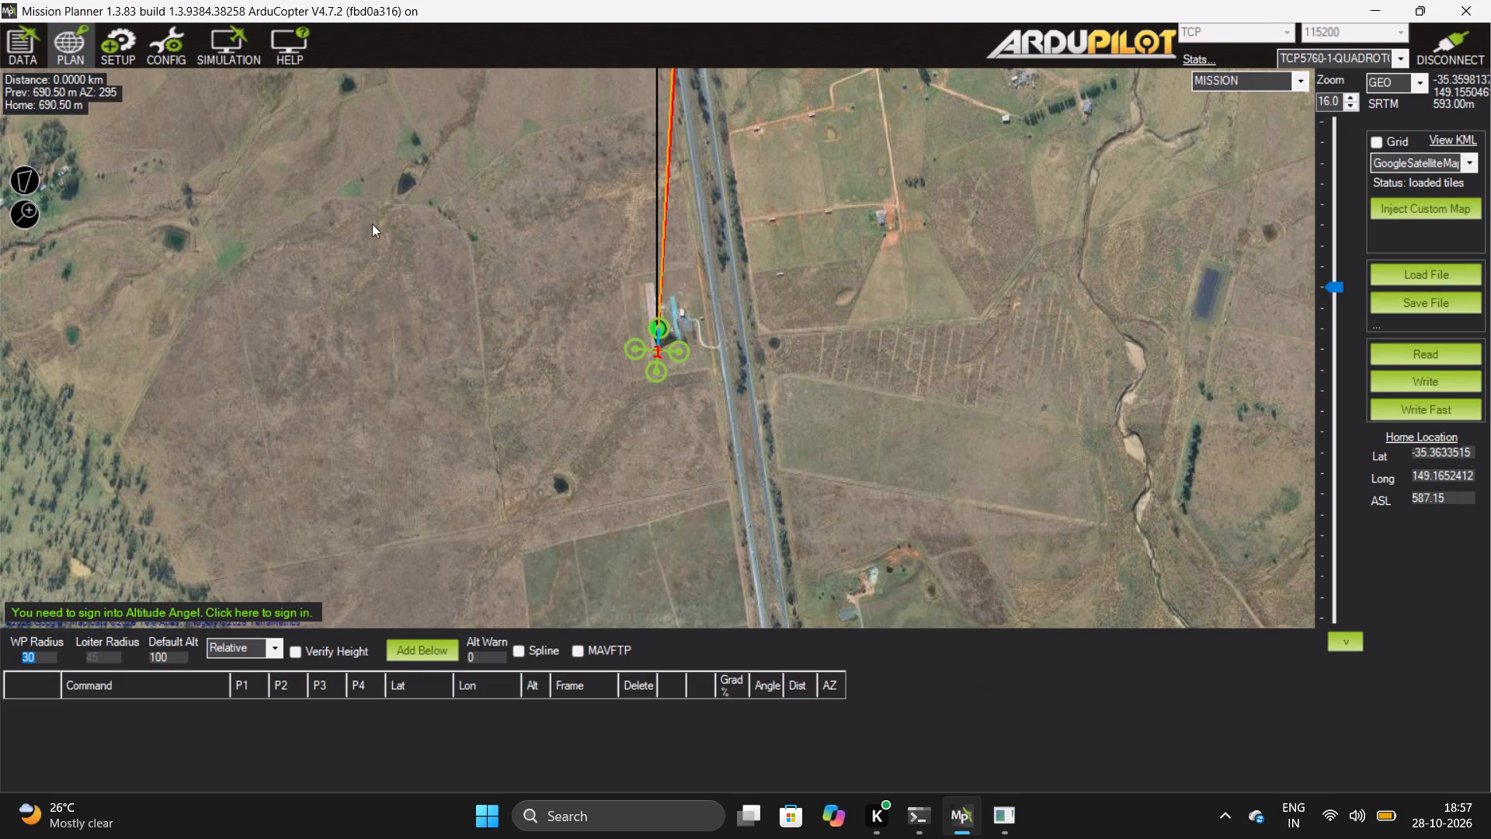
right_click(452, 317)
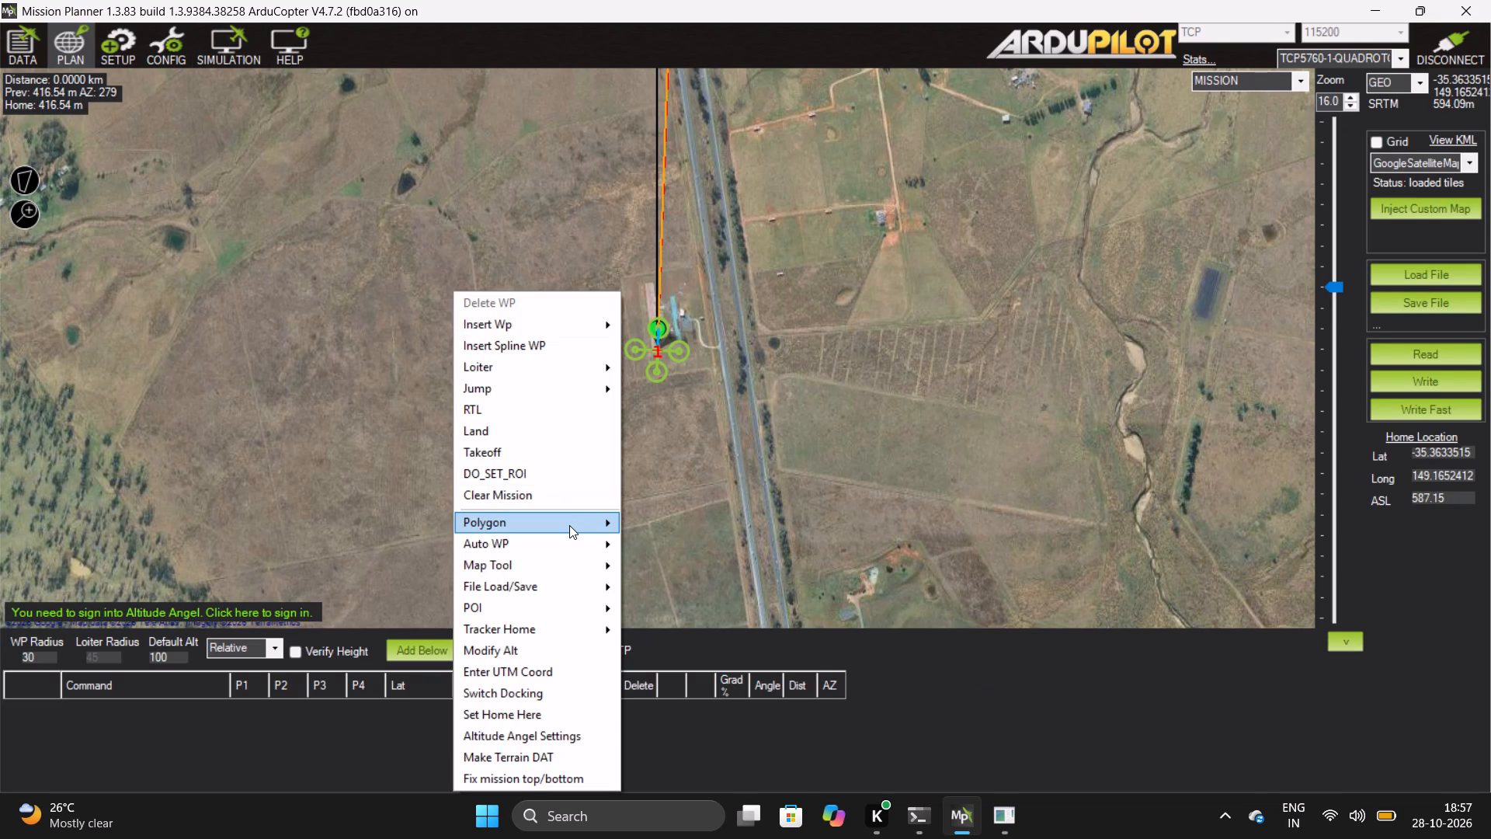
click(569, 525)
click(709, 523)
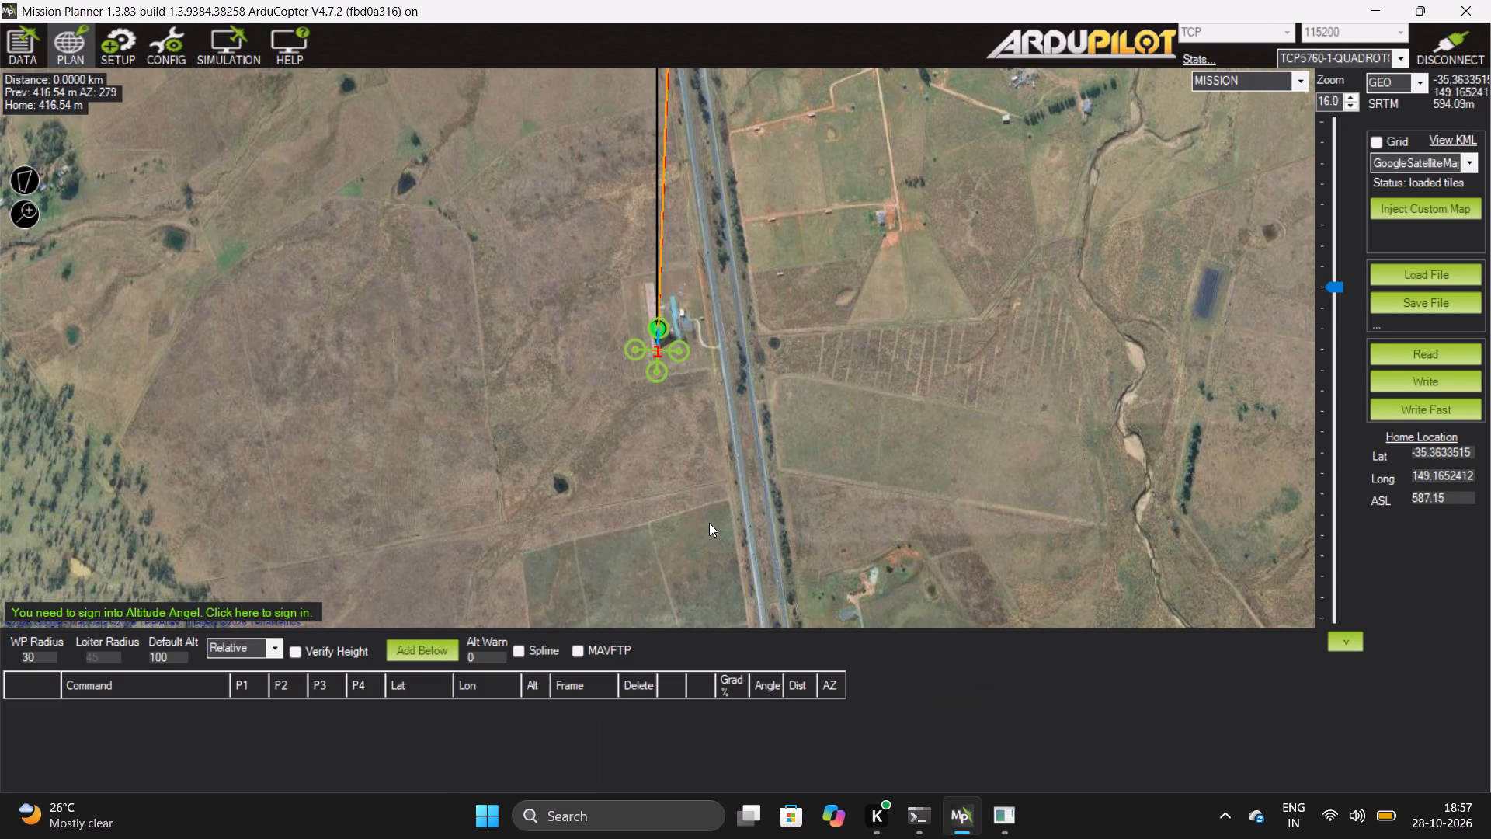
click(540, 244)
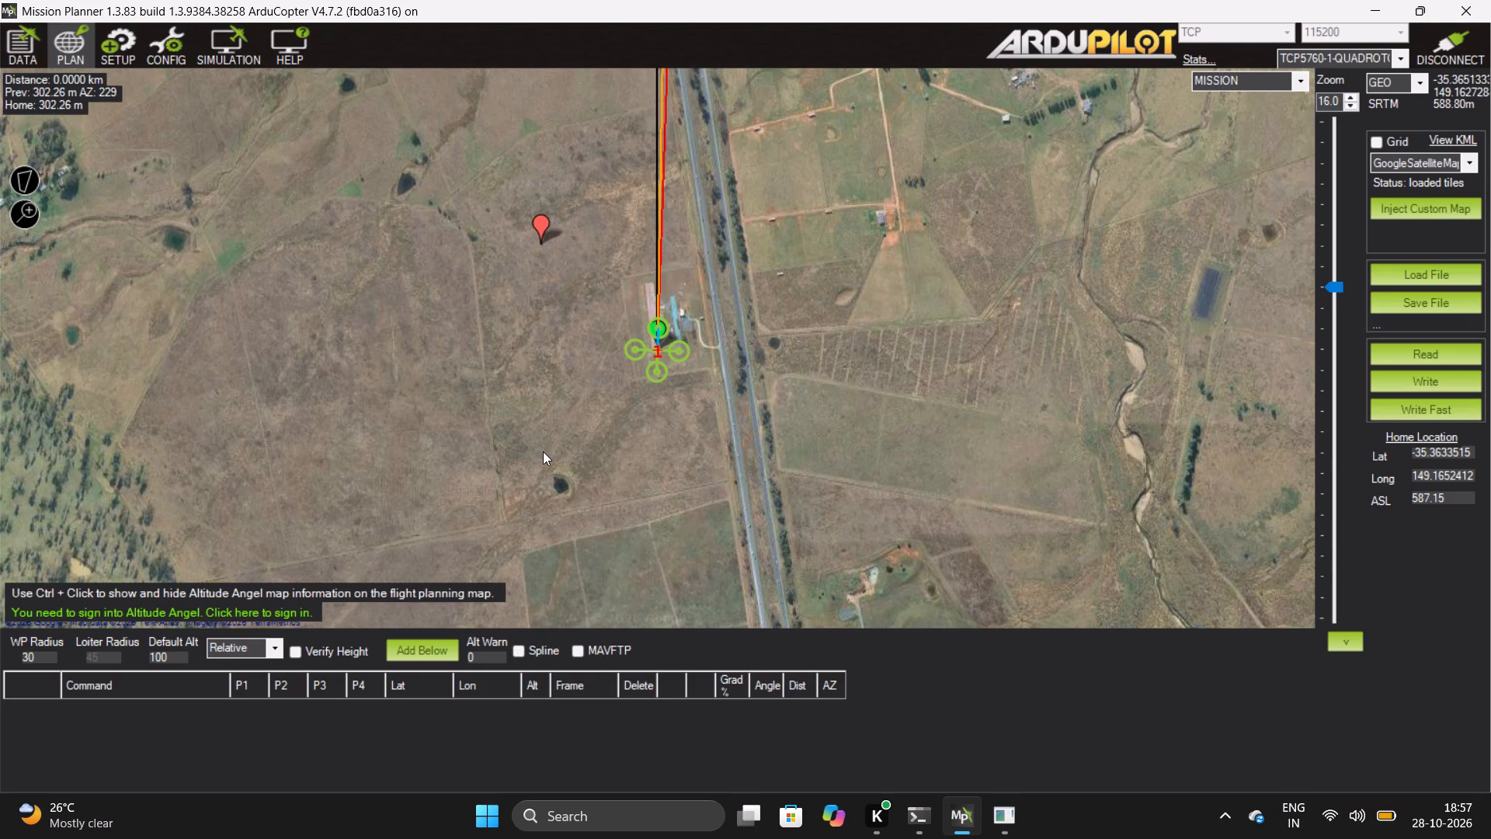
click(543, 451)
click(809, 352)
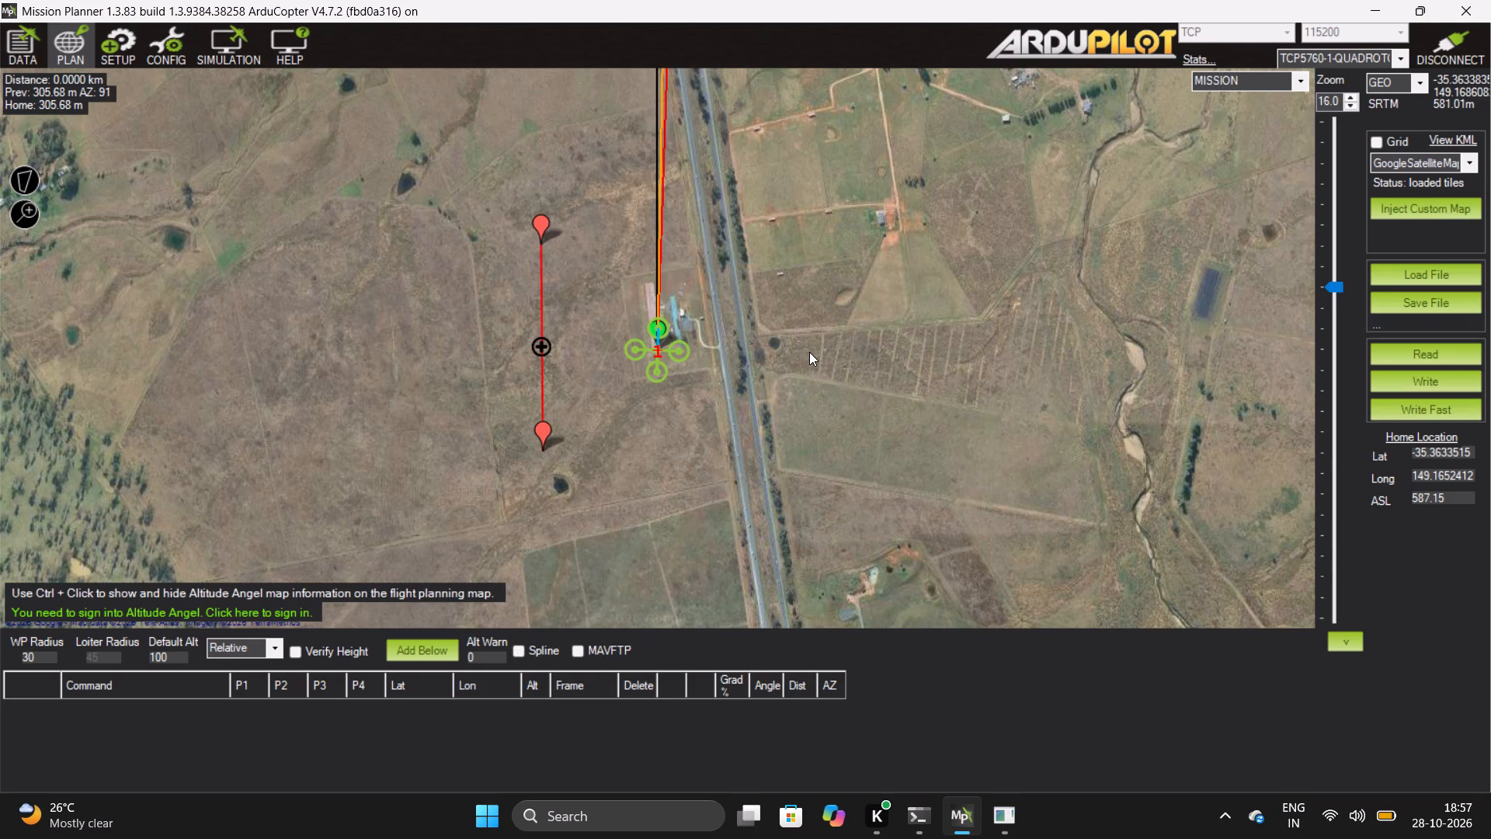
click(780, 454)
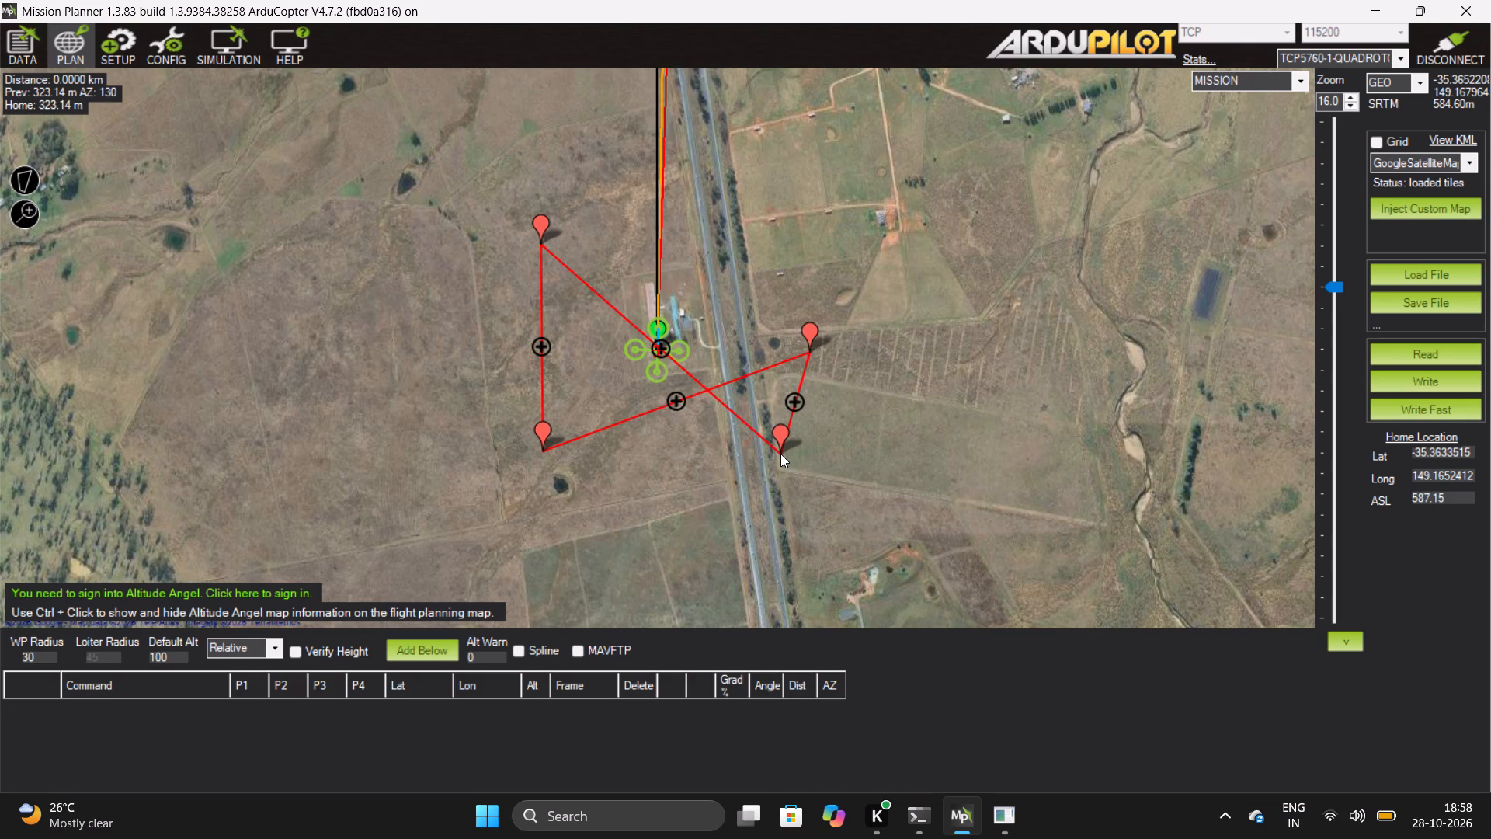
Generate a Survey (Grid) mission over the polygon, accepting the default altitude, angle, speed, takeoff and RTL options.
right_click(881, 374)
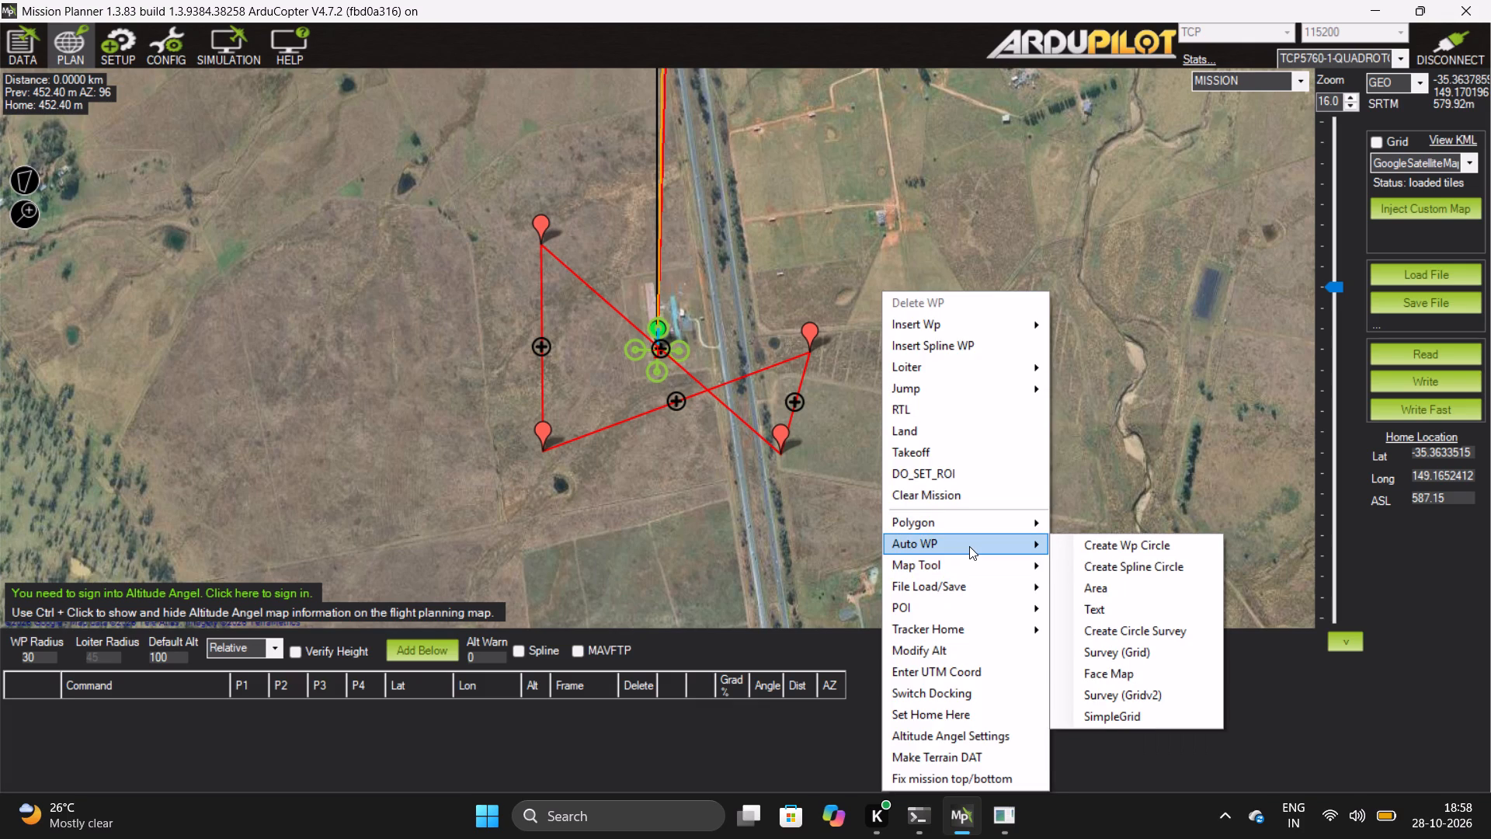
click(1152, 649)
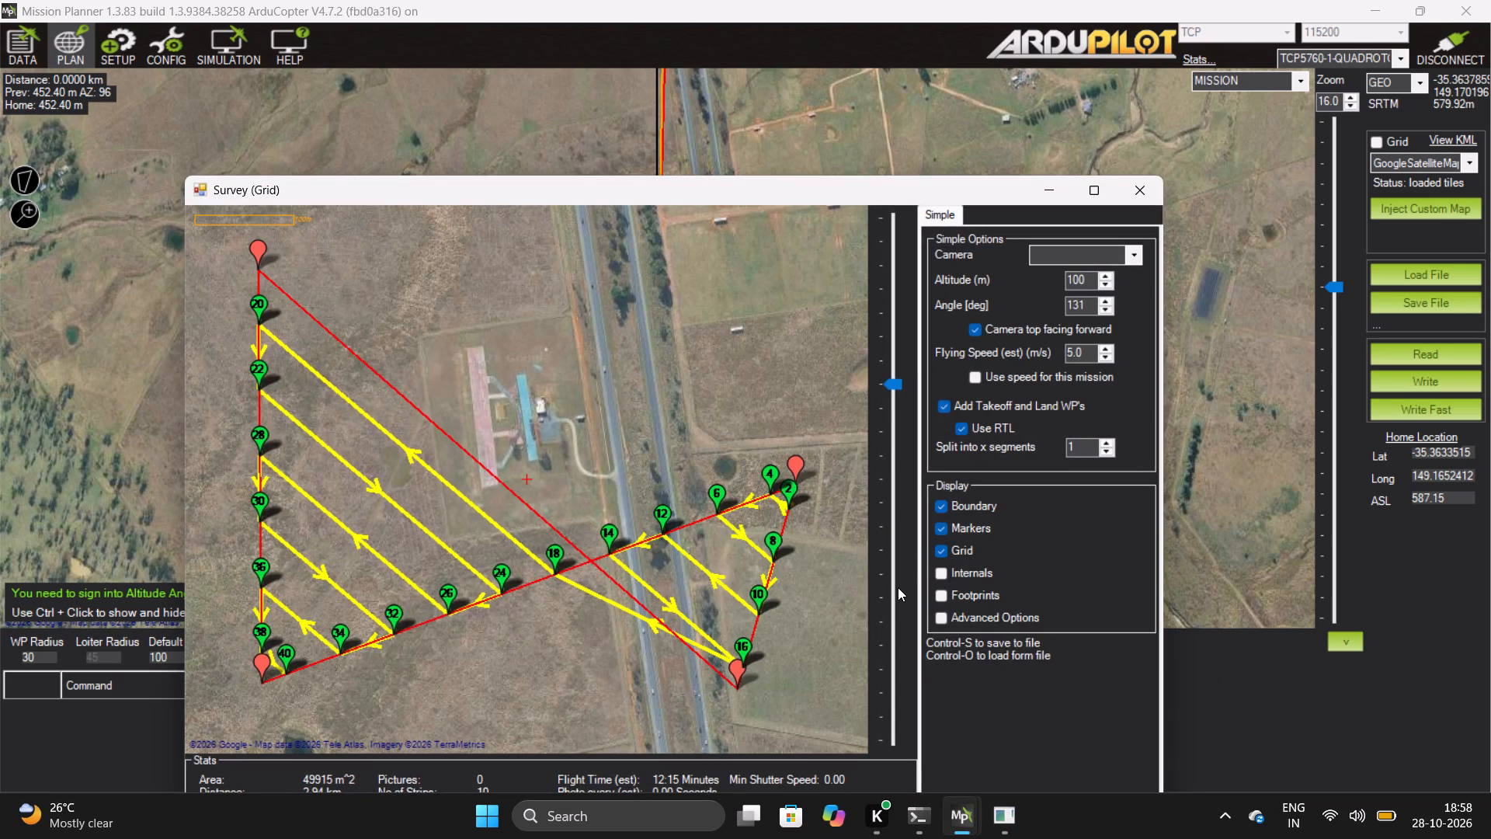
scroll(977, 617, down, 2)
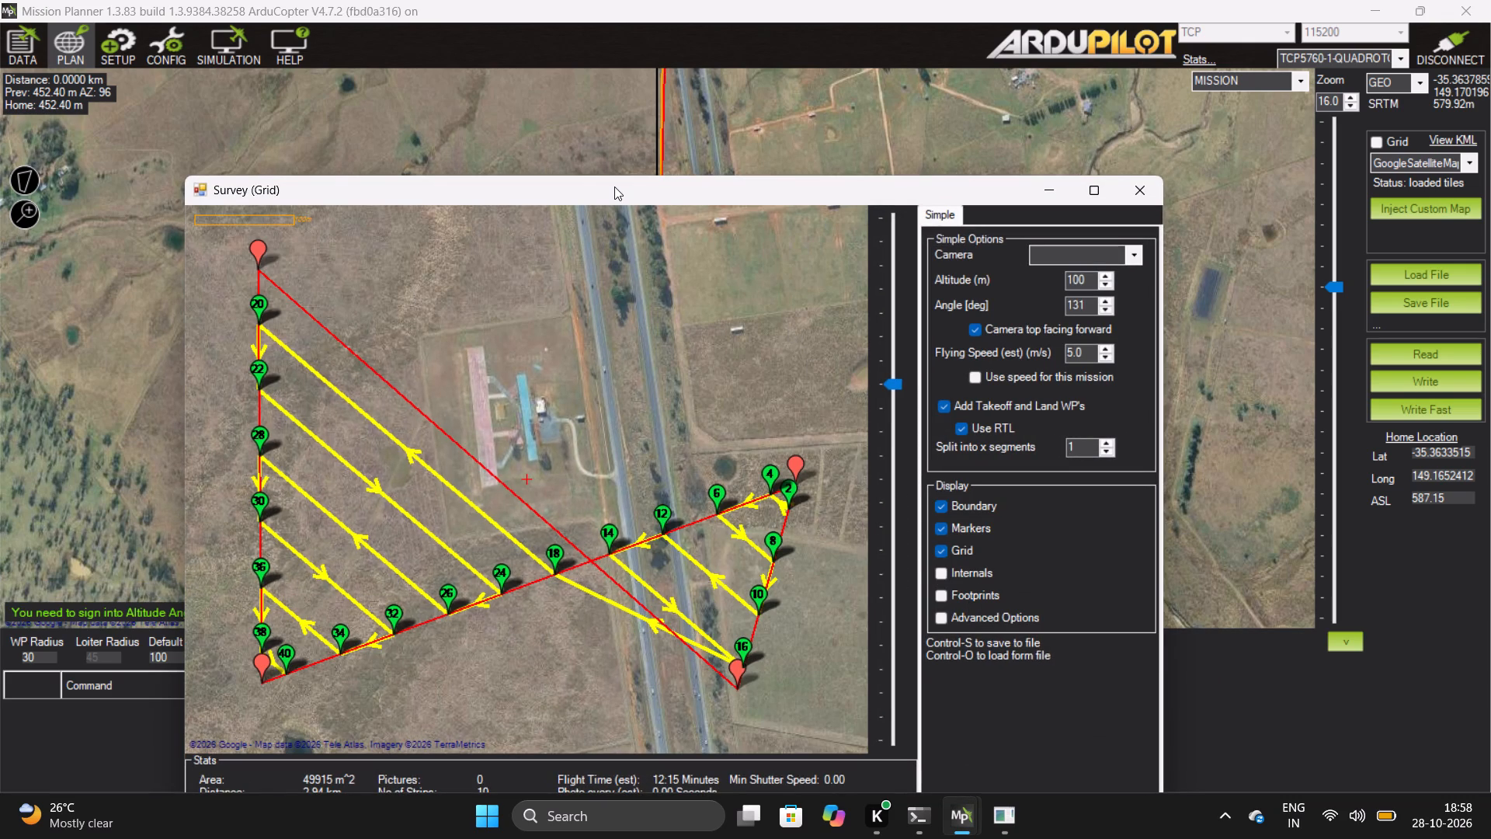
scroll(614, 186, down, 1)
drag(592, 174, 572, 139)
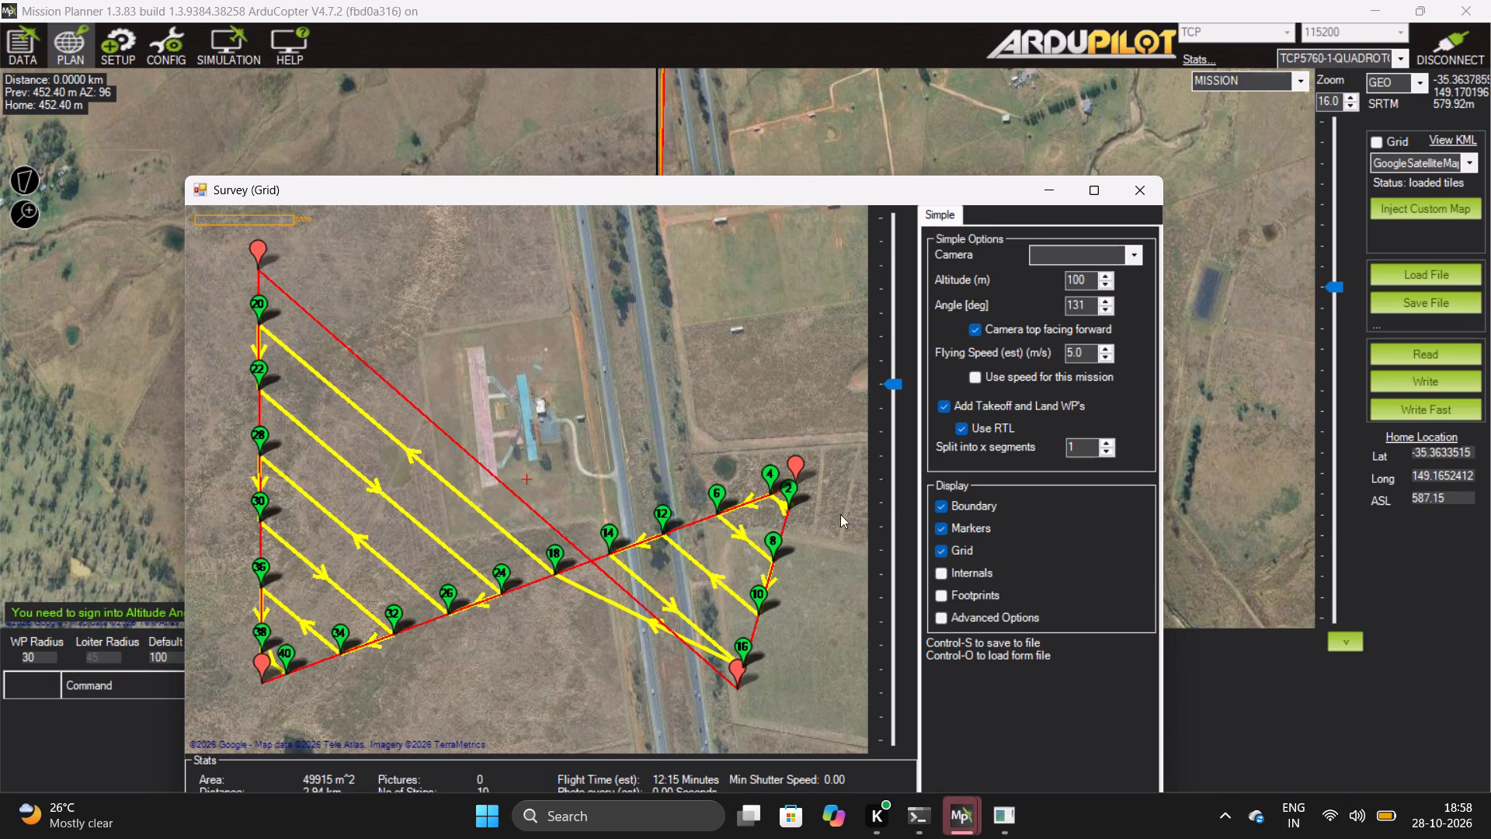
scroll(811, 509, down, 1)
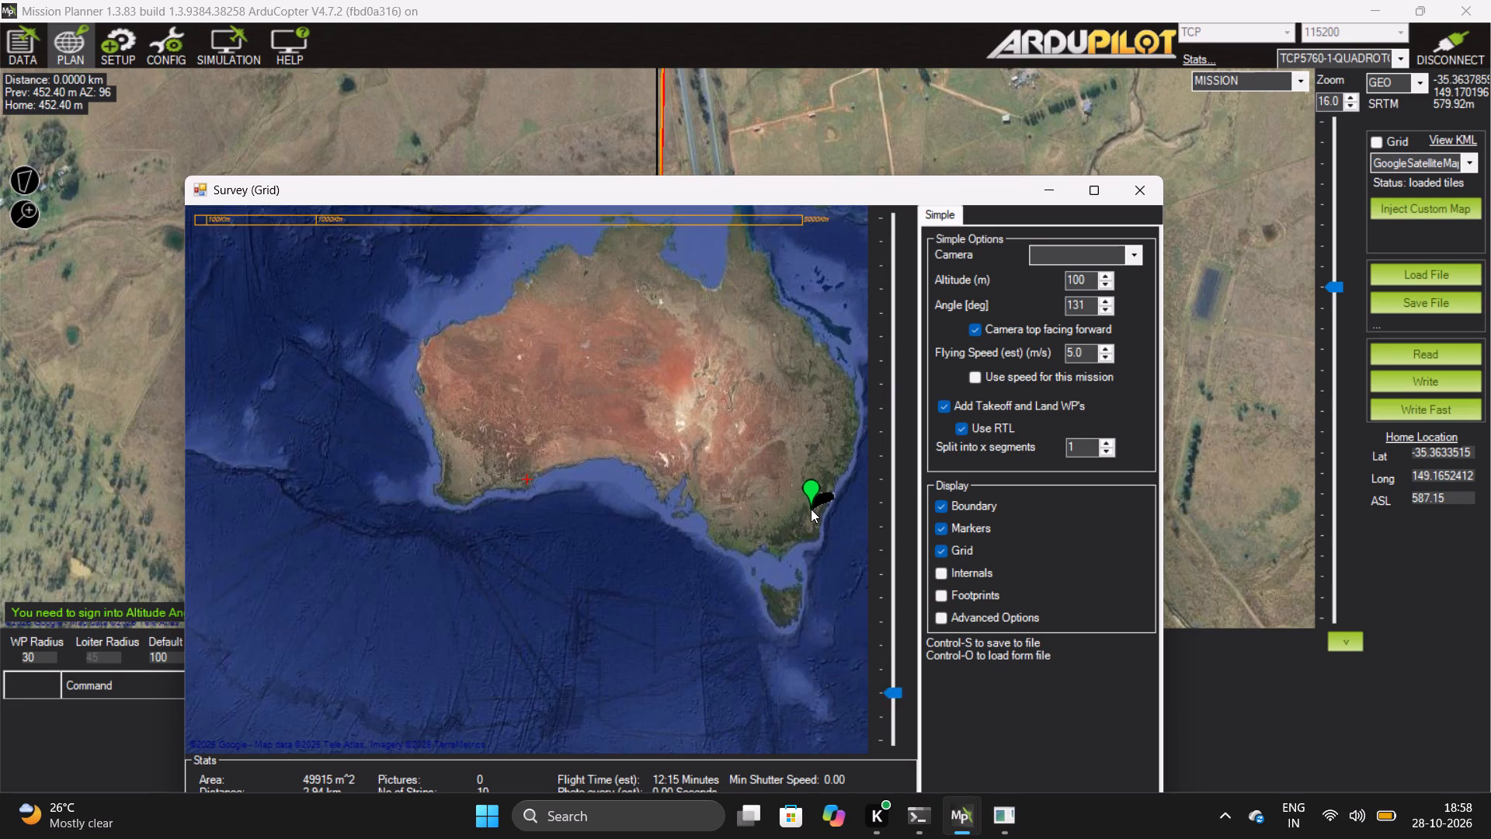
ctrl+scroll(811, 509, up, 2)
scroll(811, 509, up, 3)
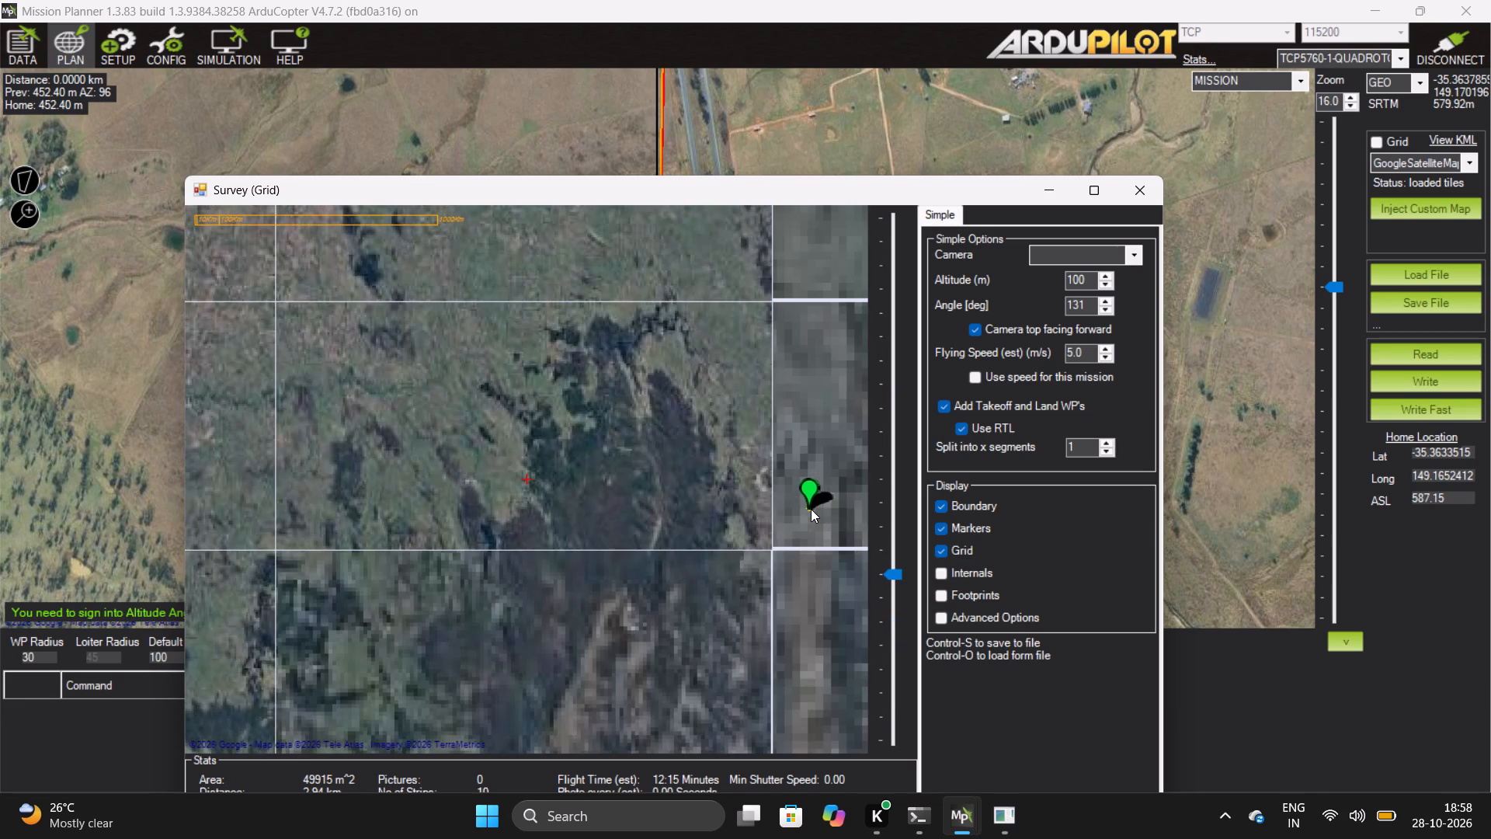
scroll(811, 509, up, 5)
scroll(811, 509, left, 1)
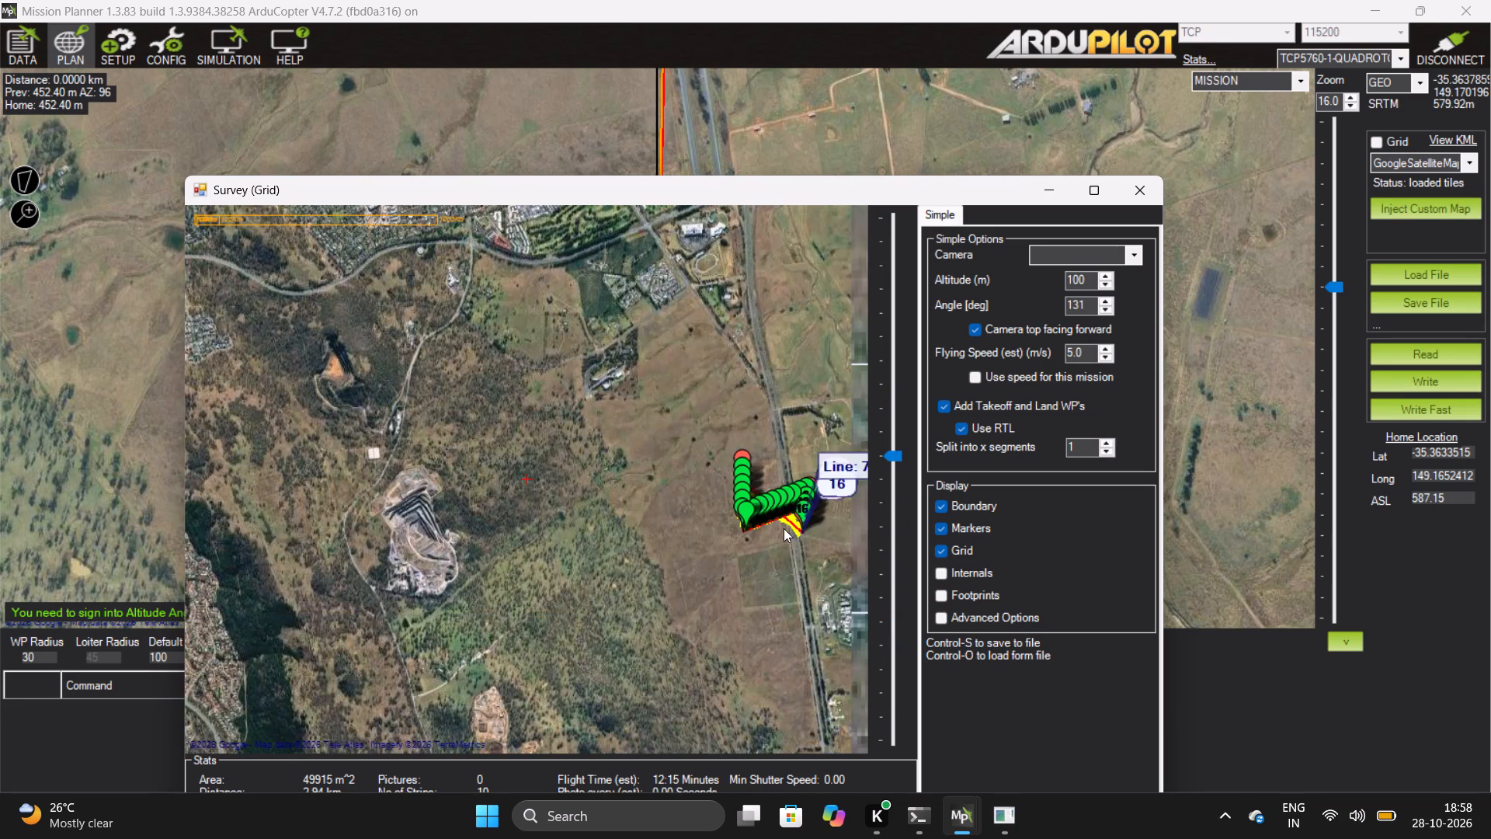
scroll(784, 528, left, 1)
scroll(770, 542, up, 3)
scroll(770, 542, left, 1)
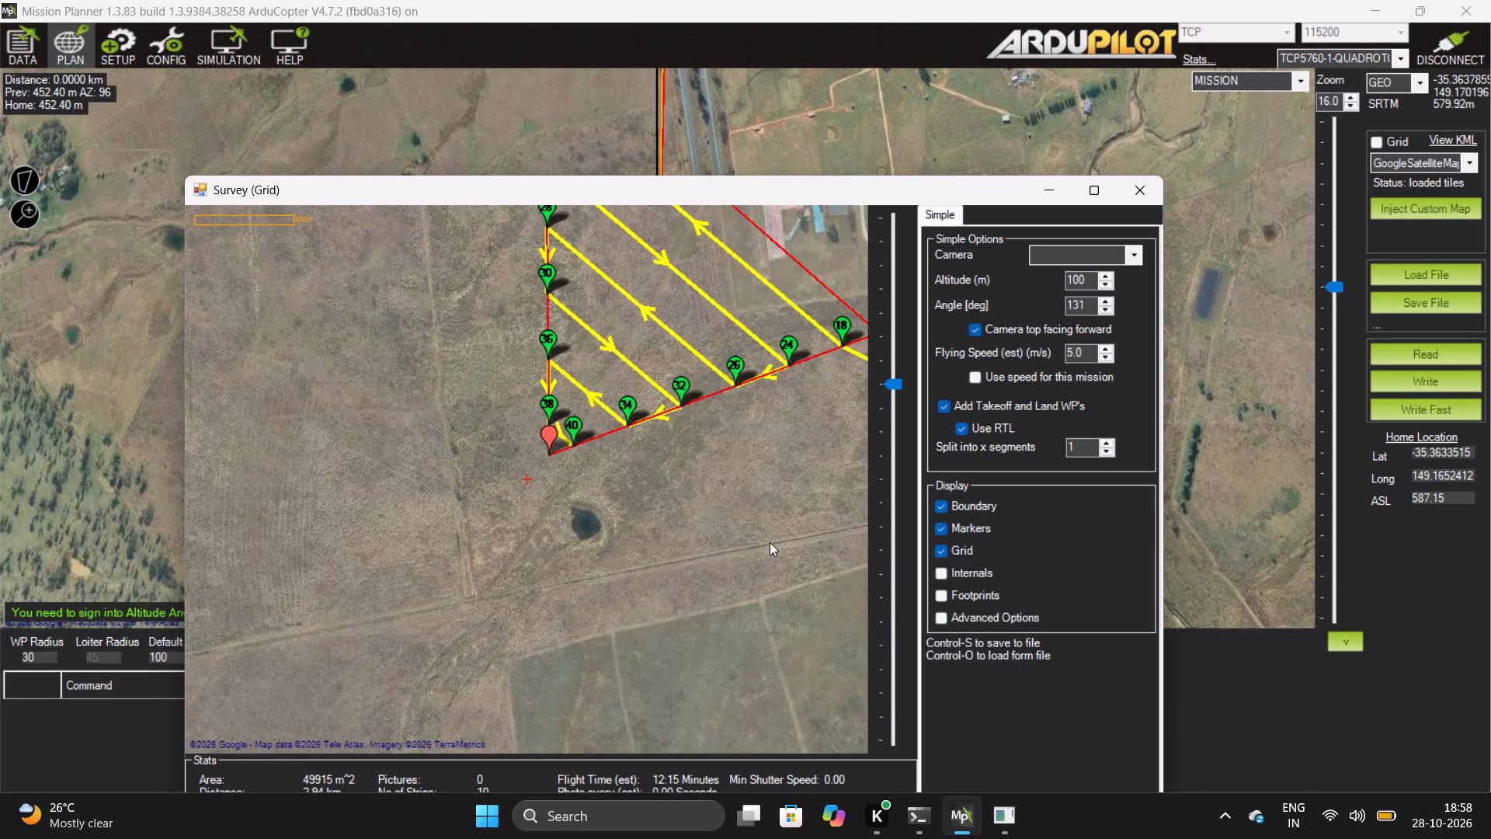
scroll(770, 542, left, 1)
drag(926, 176, 904, 82)
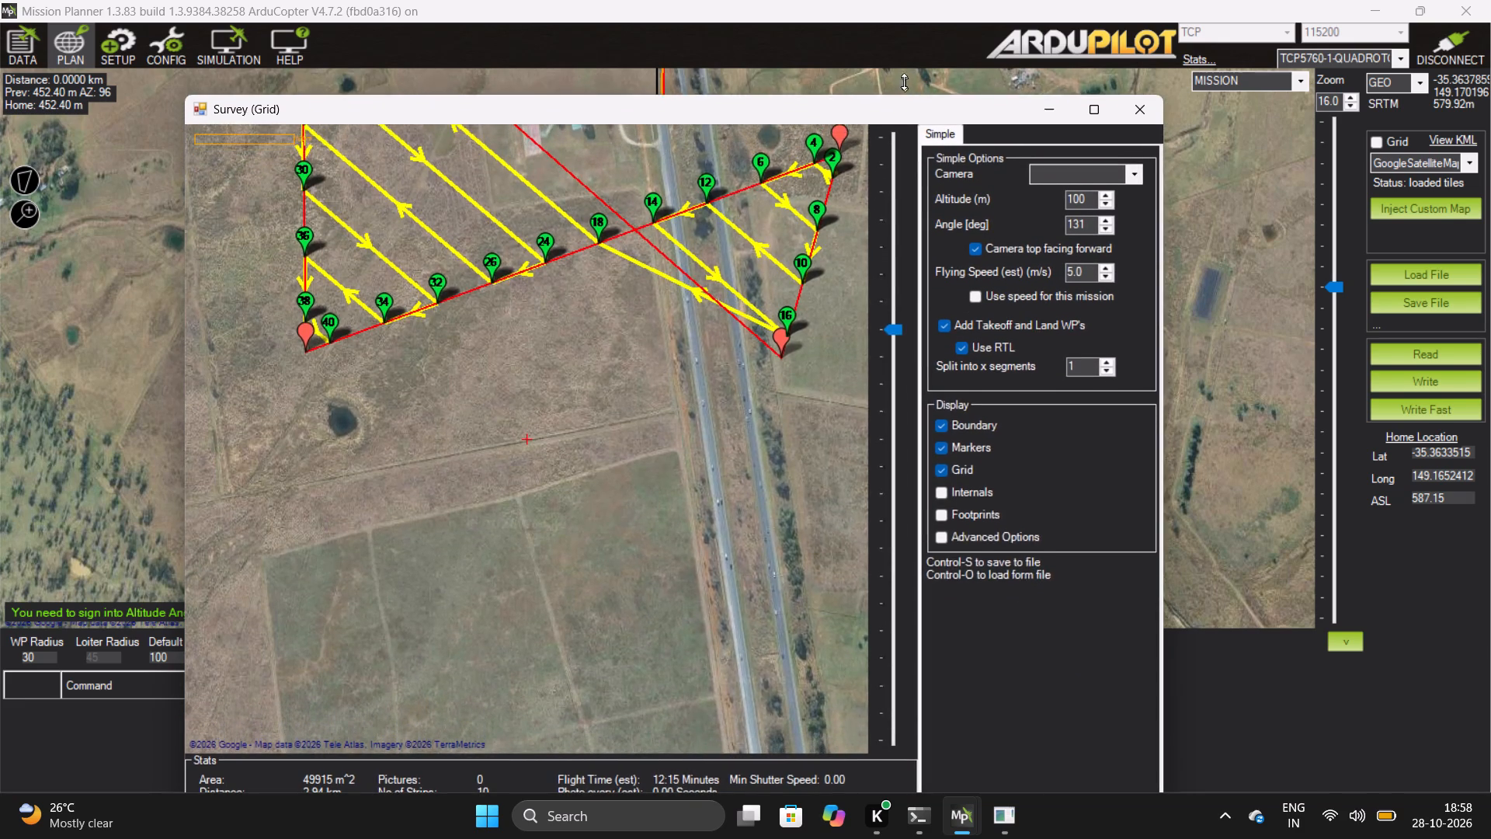
drag(904, 82, 890, 0)
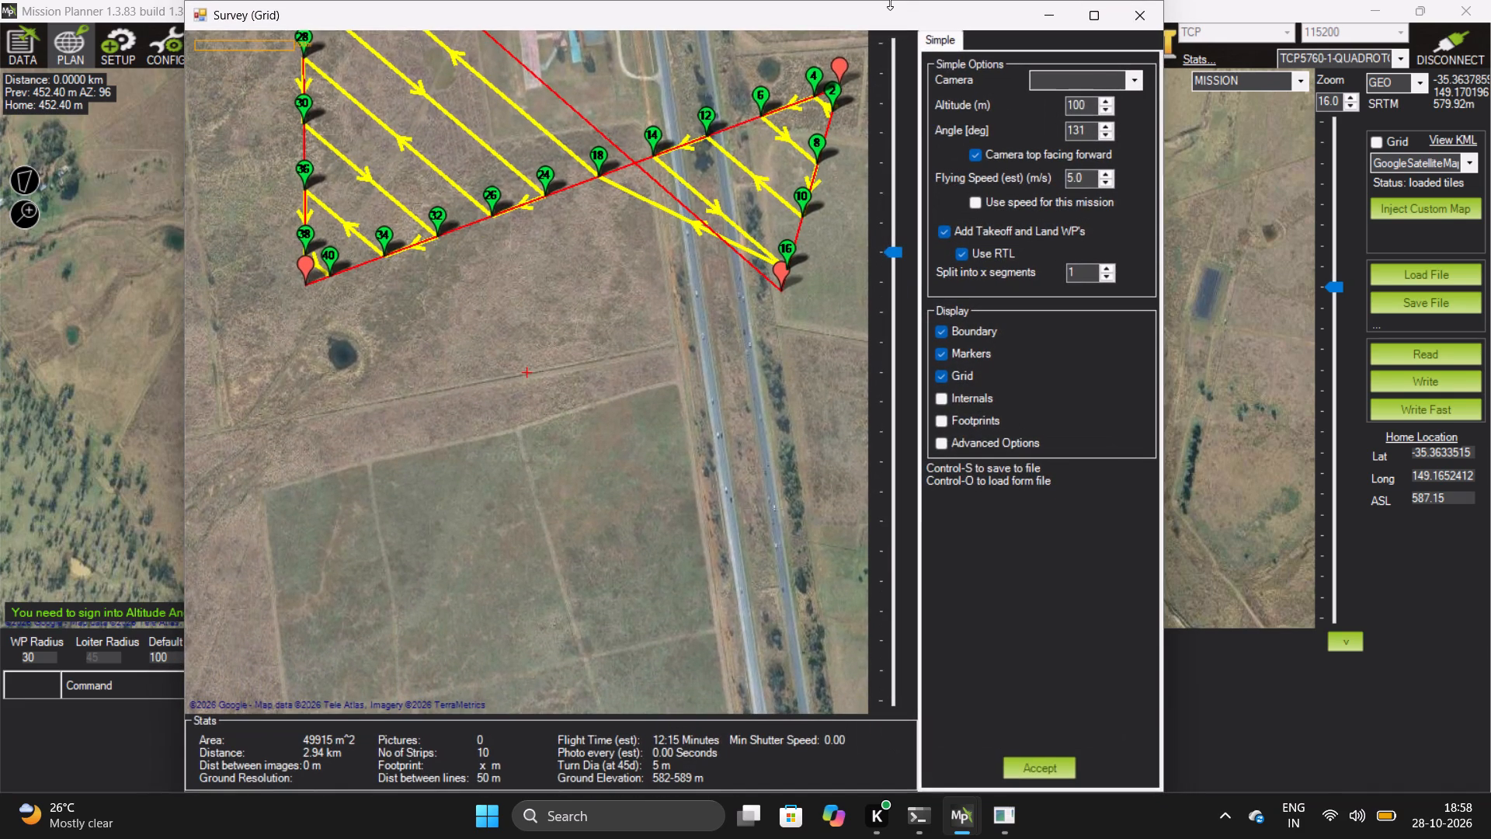
click(1020, 768)
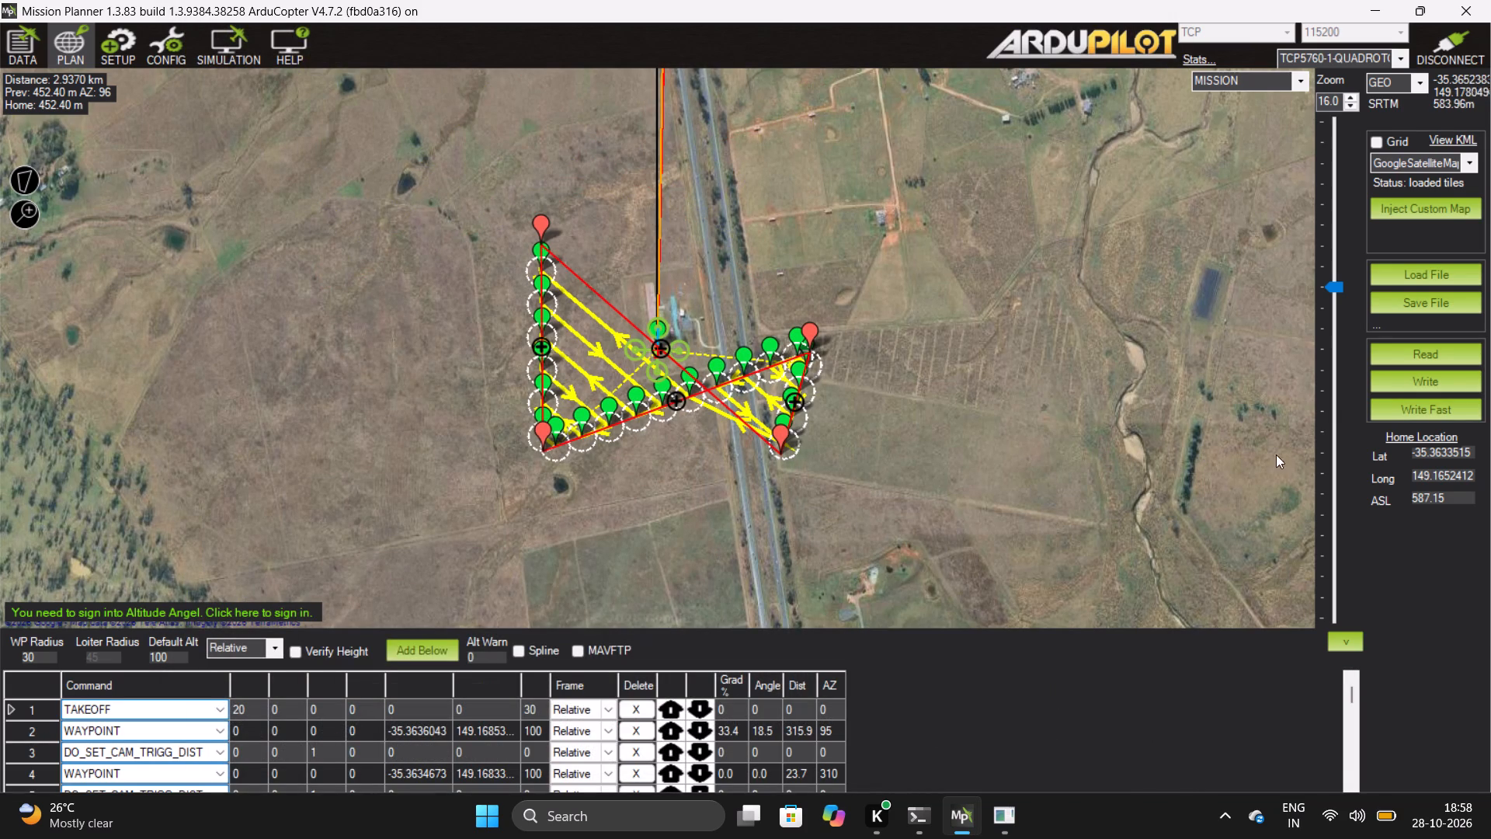
Write the survey mission to the simulated quadcopter.
click(1438, 380)
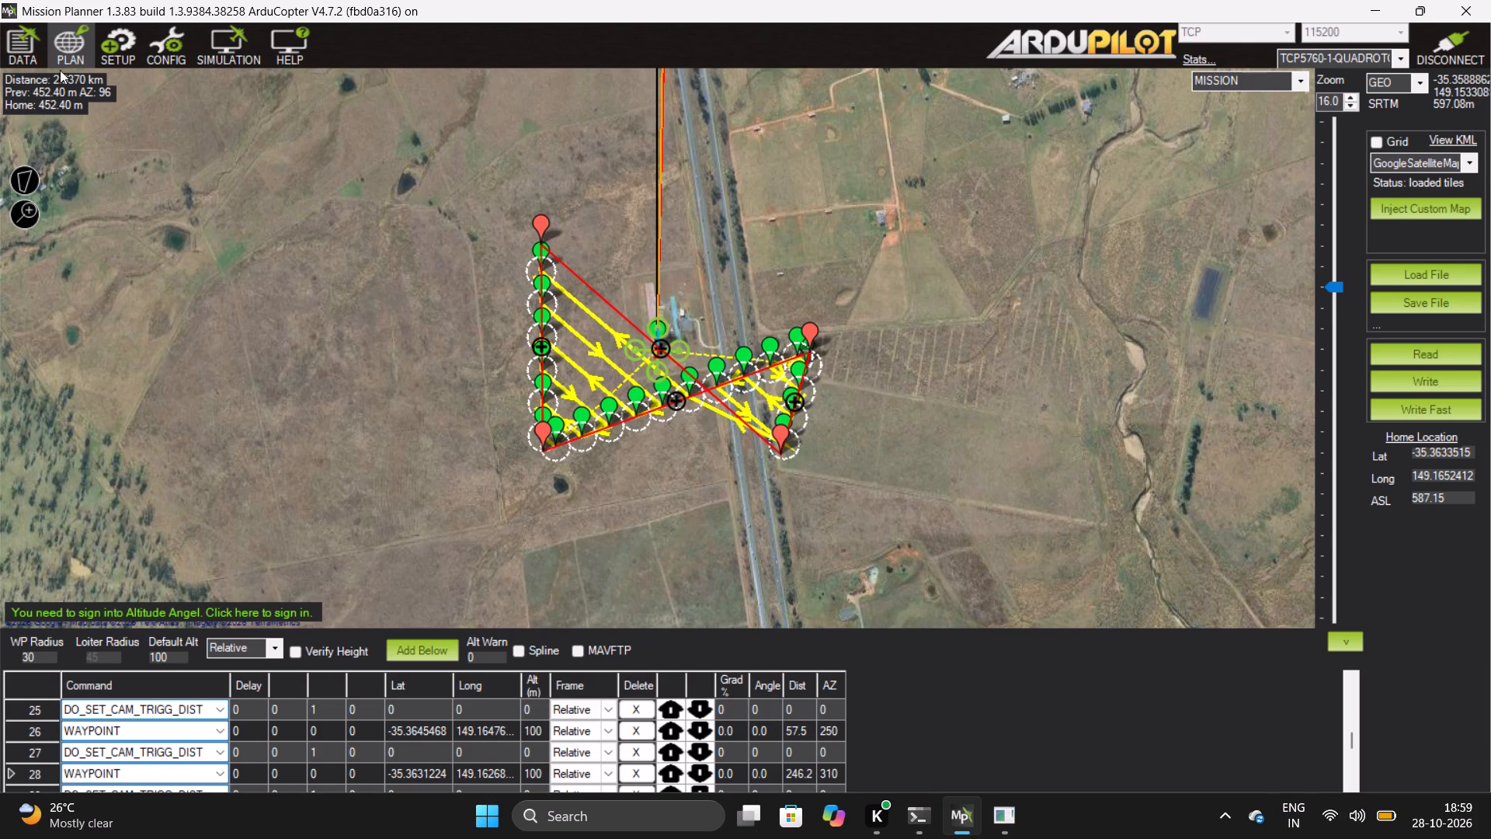
In the flight data actions, choose Mission_Start as the action, waypoint 0, Stabilize as the mode and Home Location as the mount mode.
click(17, 51)
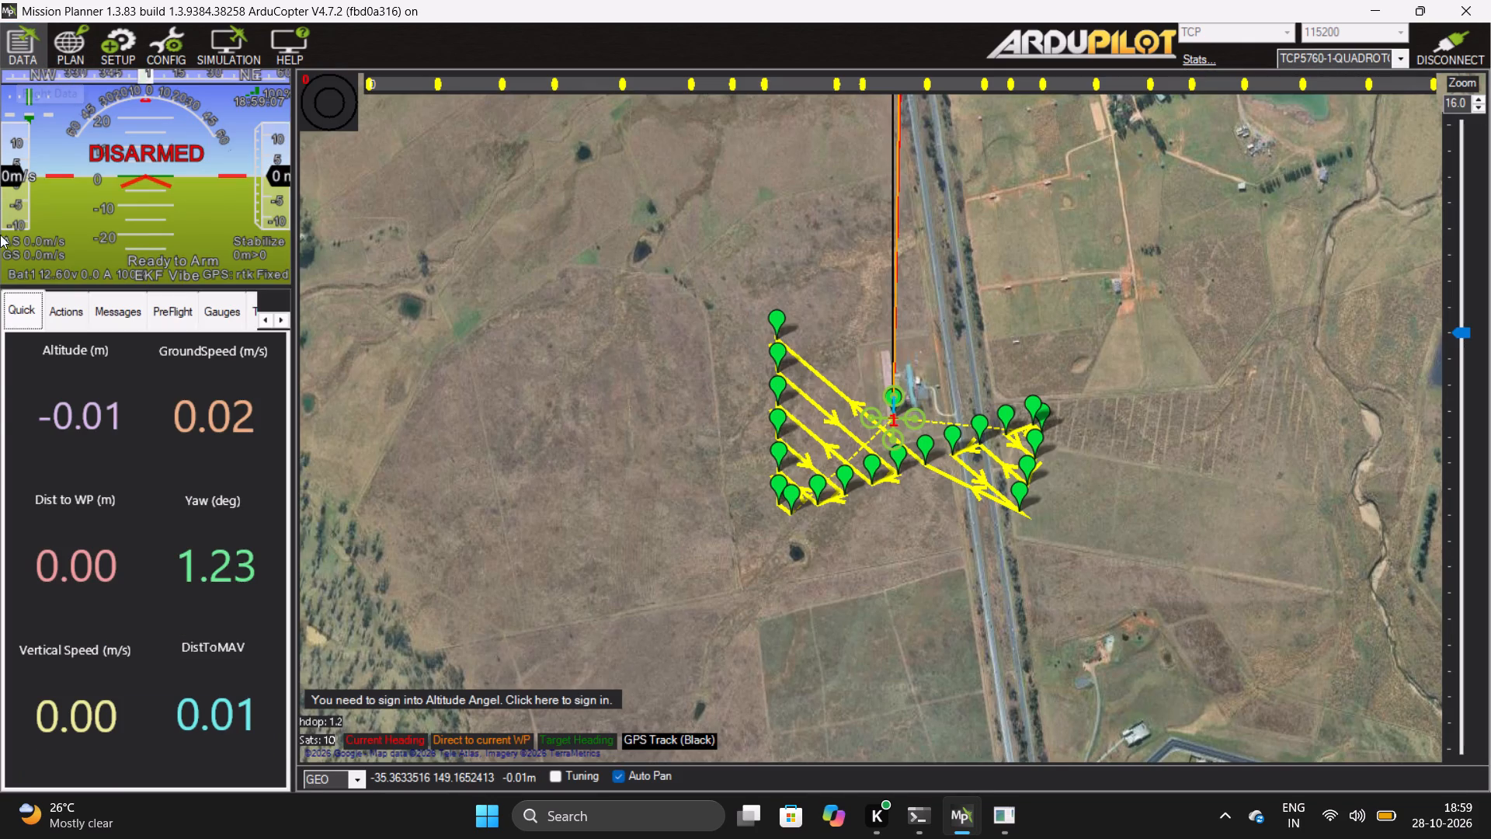
click(31, 298)
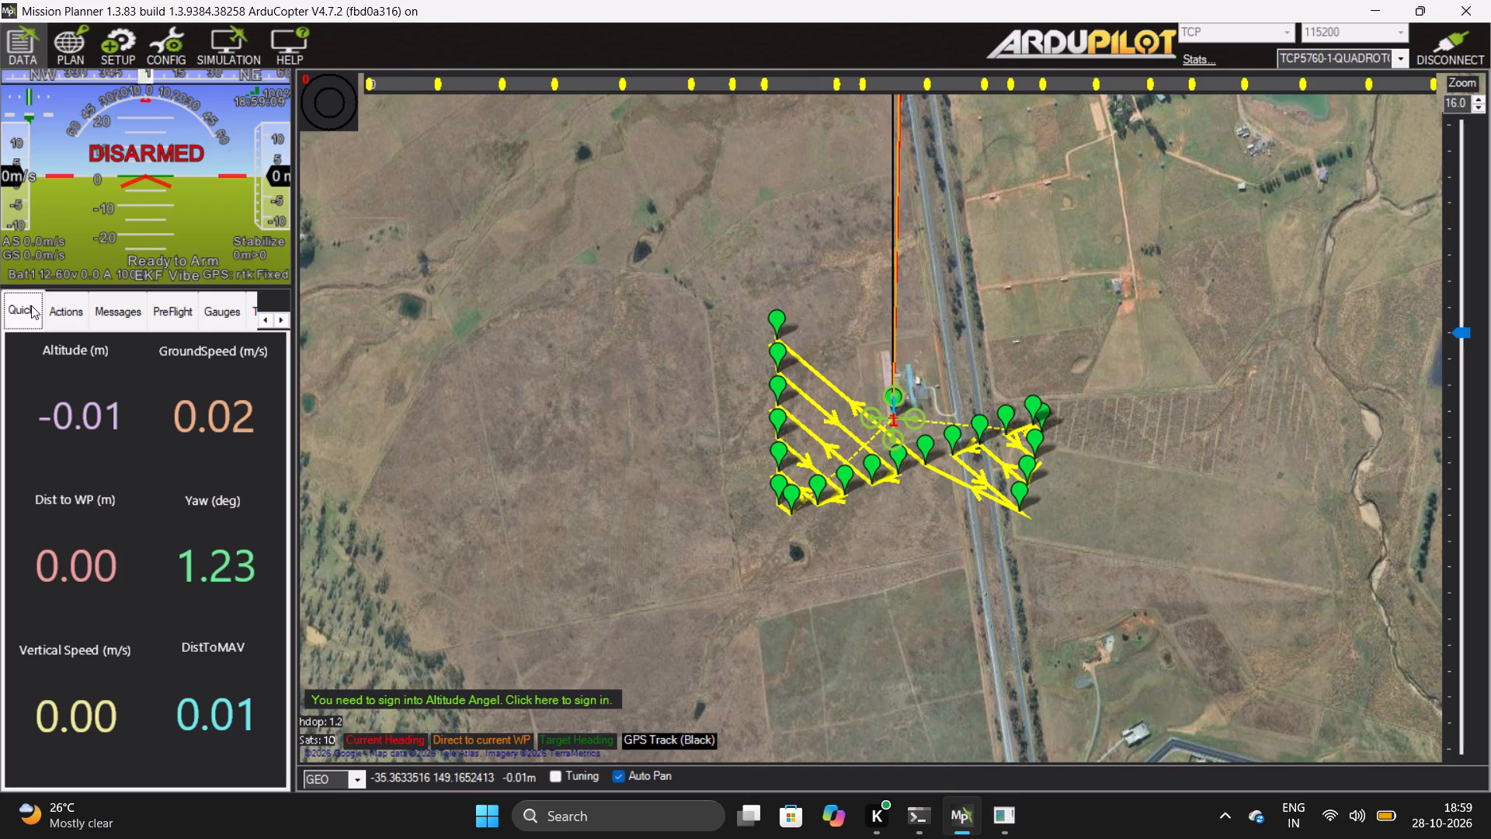
click(78, 311)
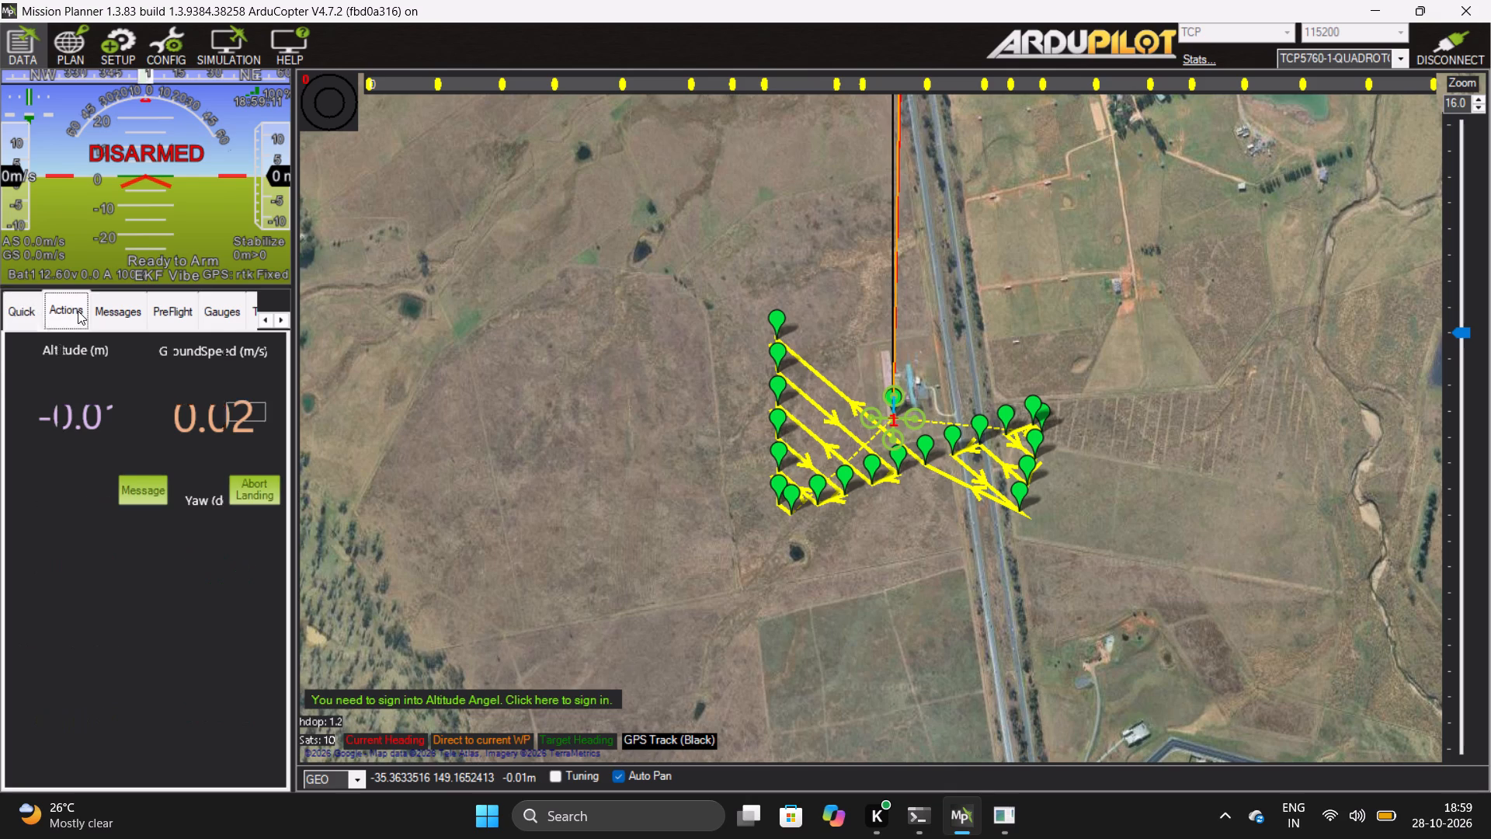
click(48, 343)
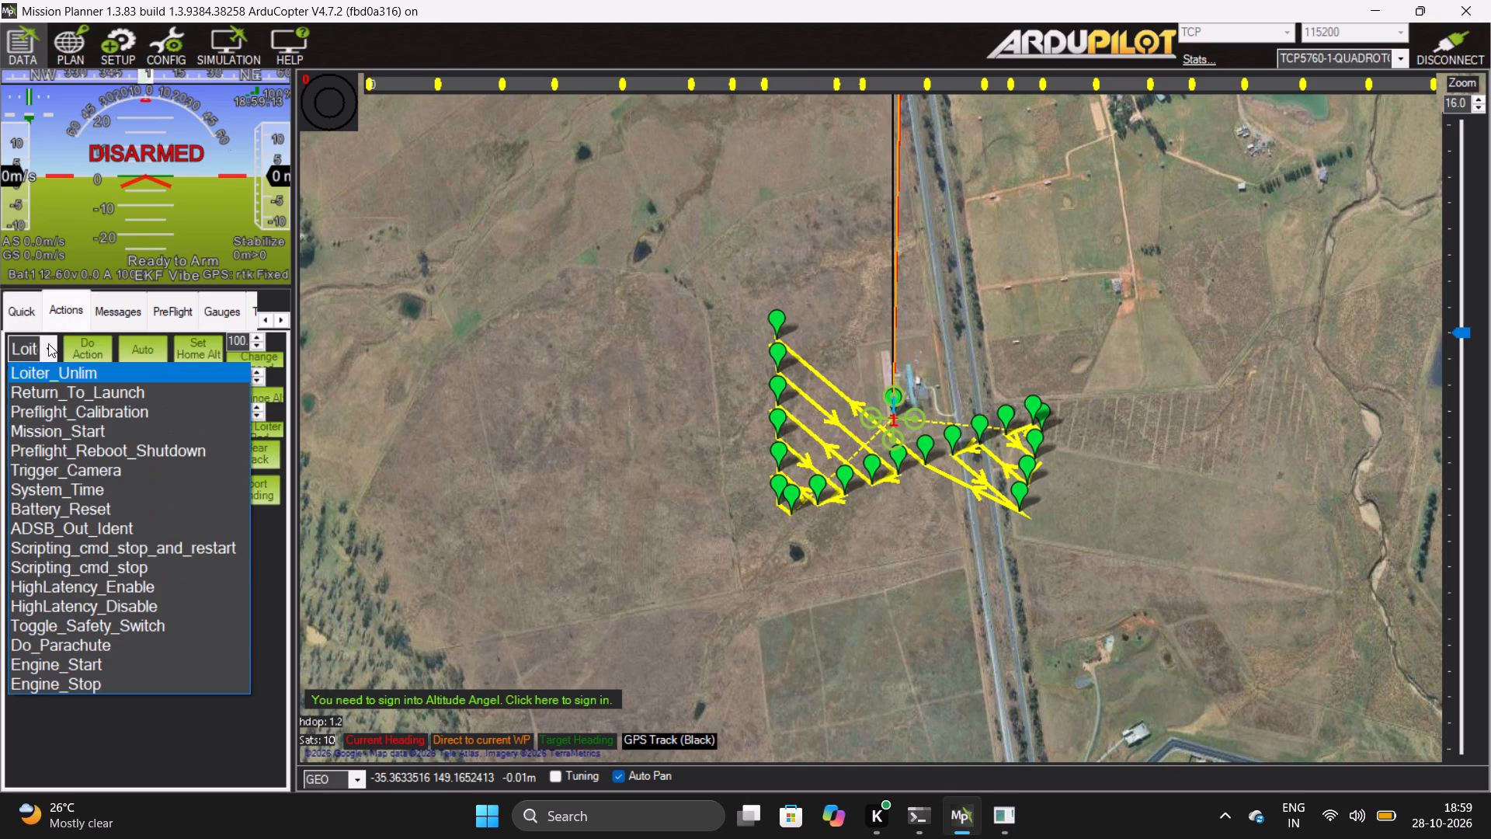
click(63, 431)
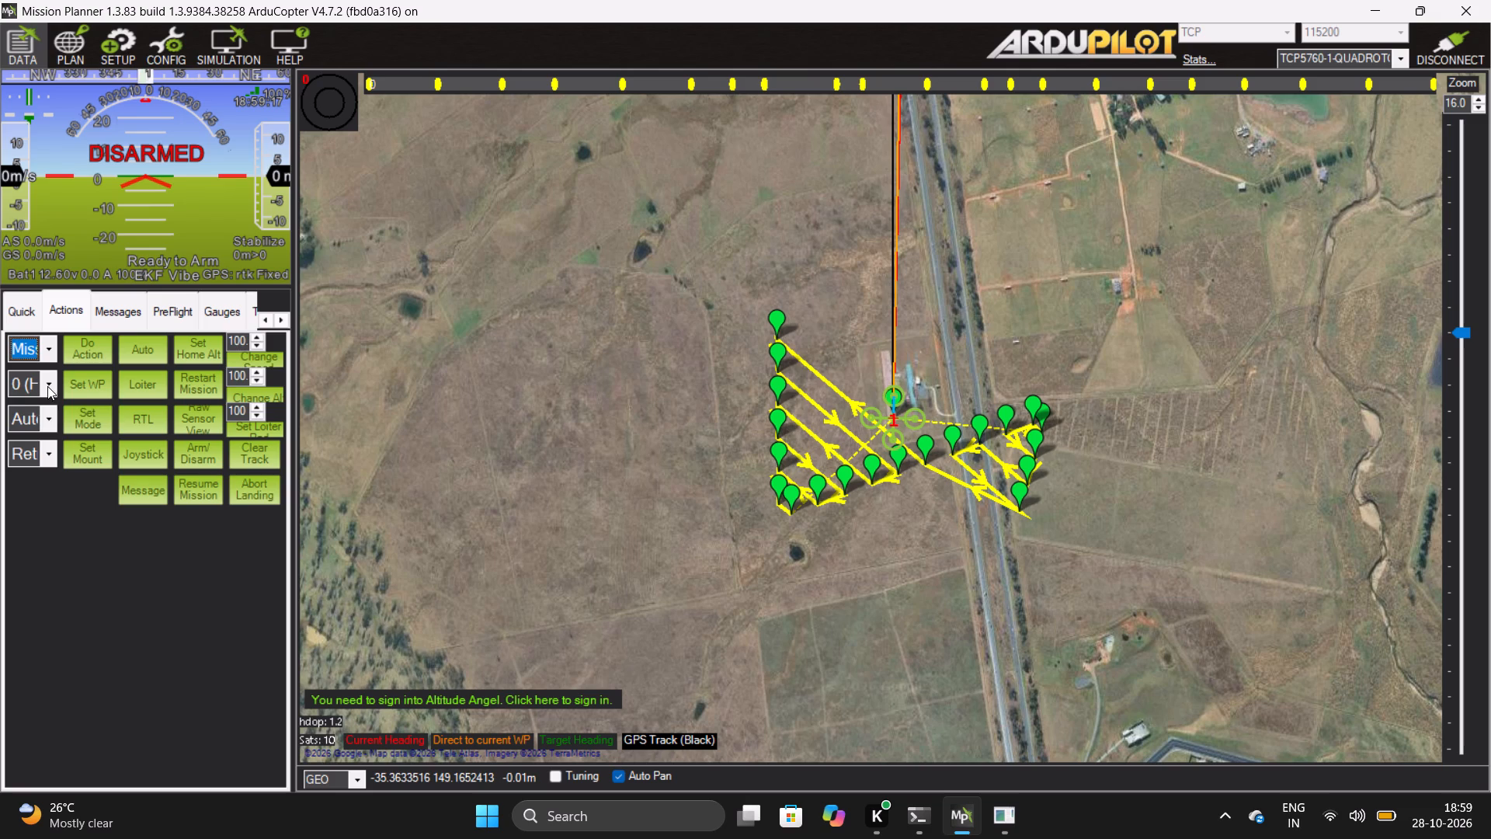
click(47, 386)
click(57, 402)
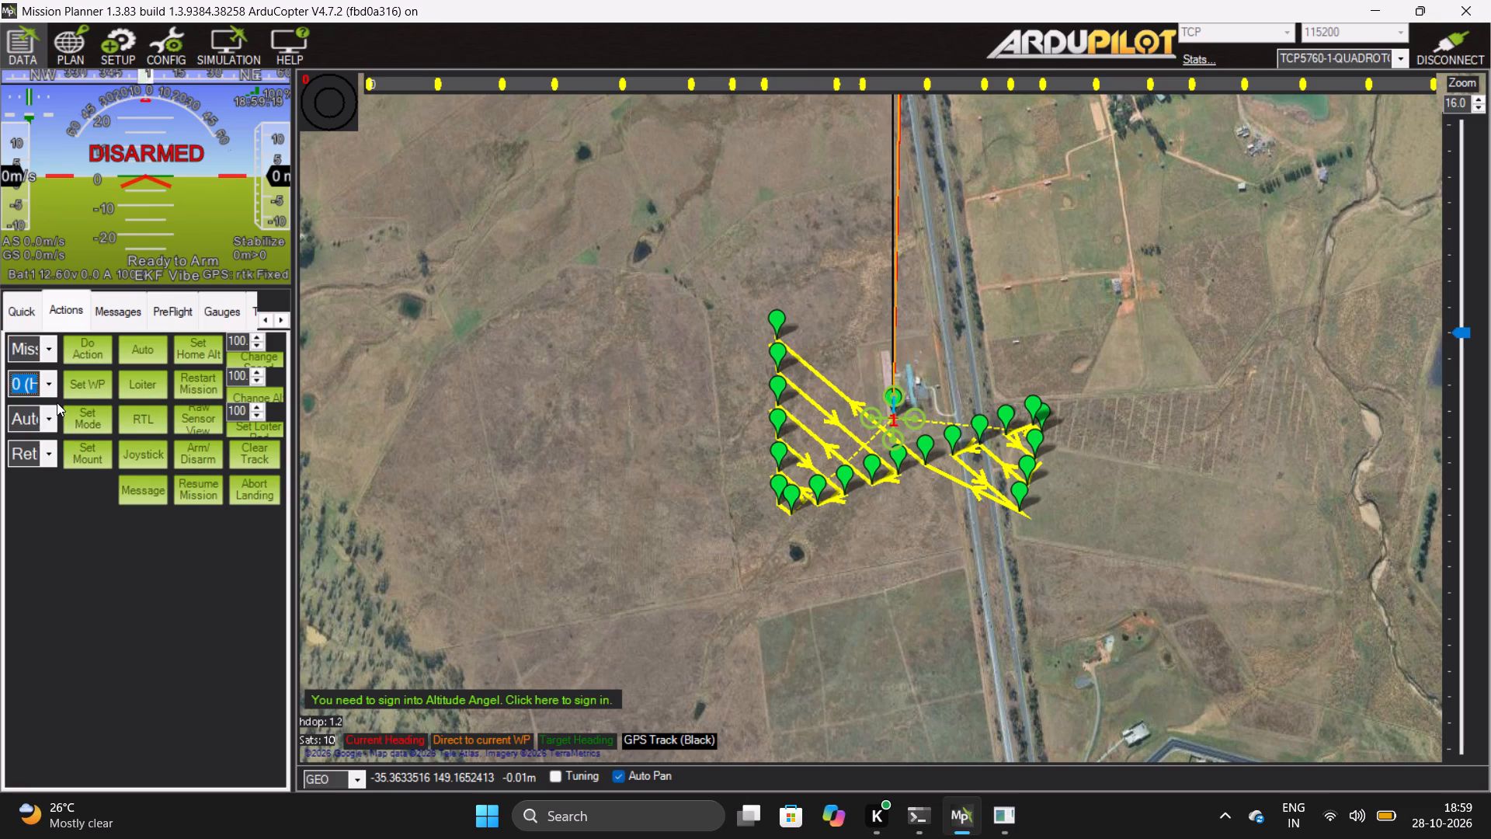
click(41, 419)
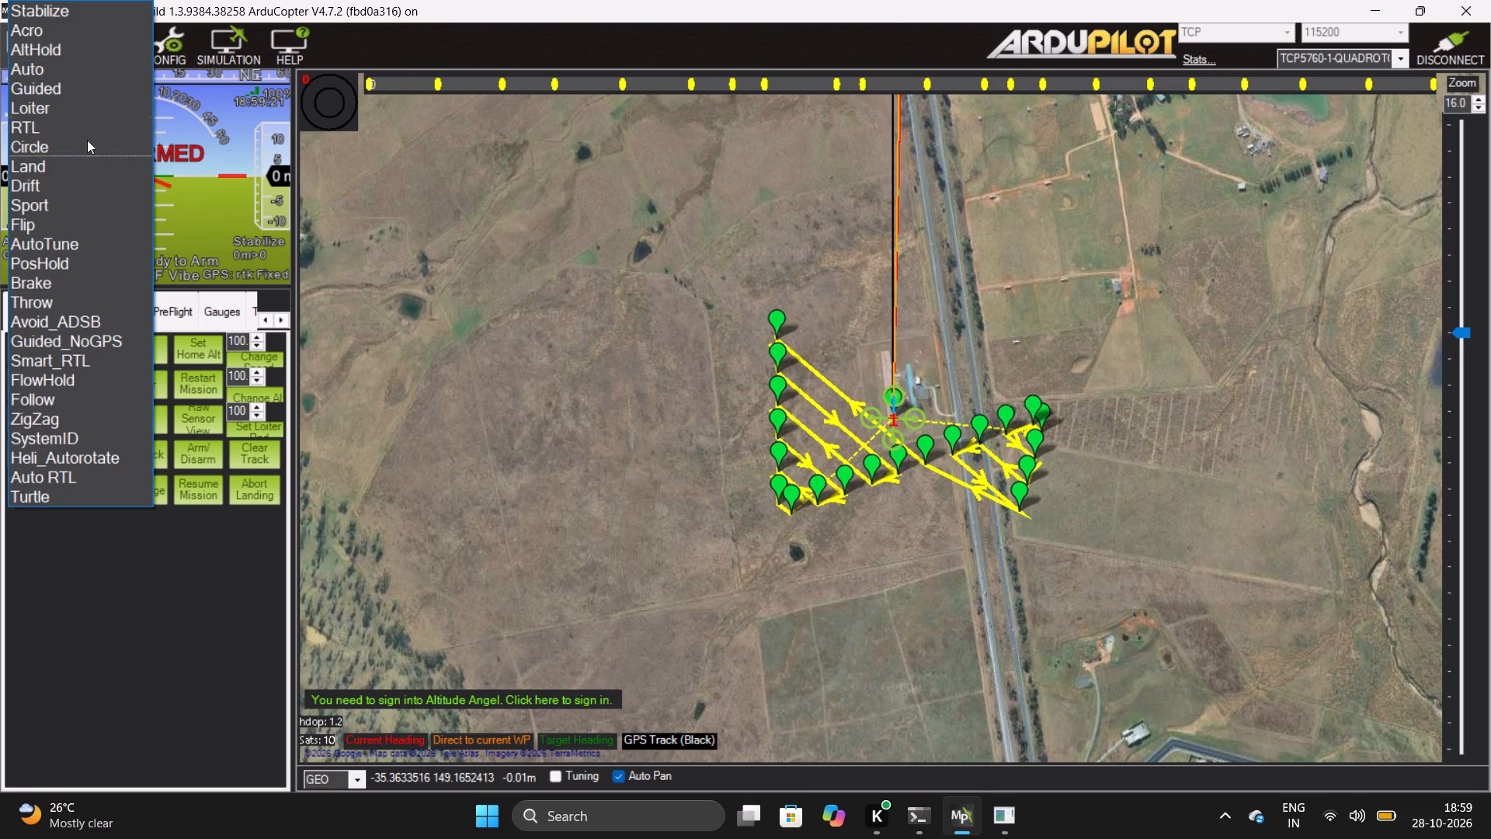
click(94, 6)
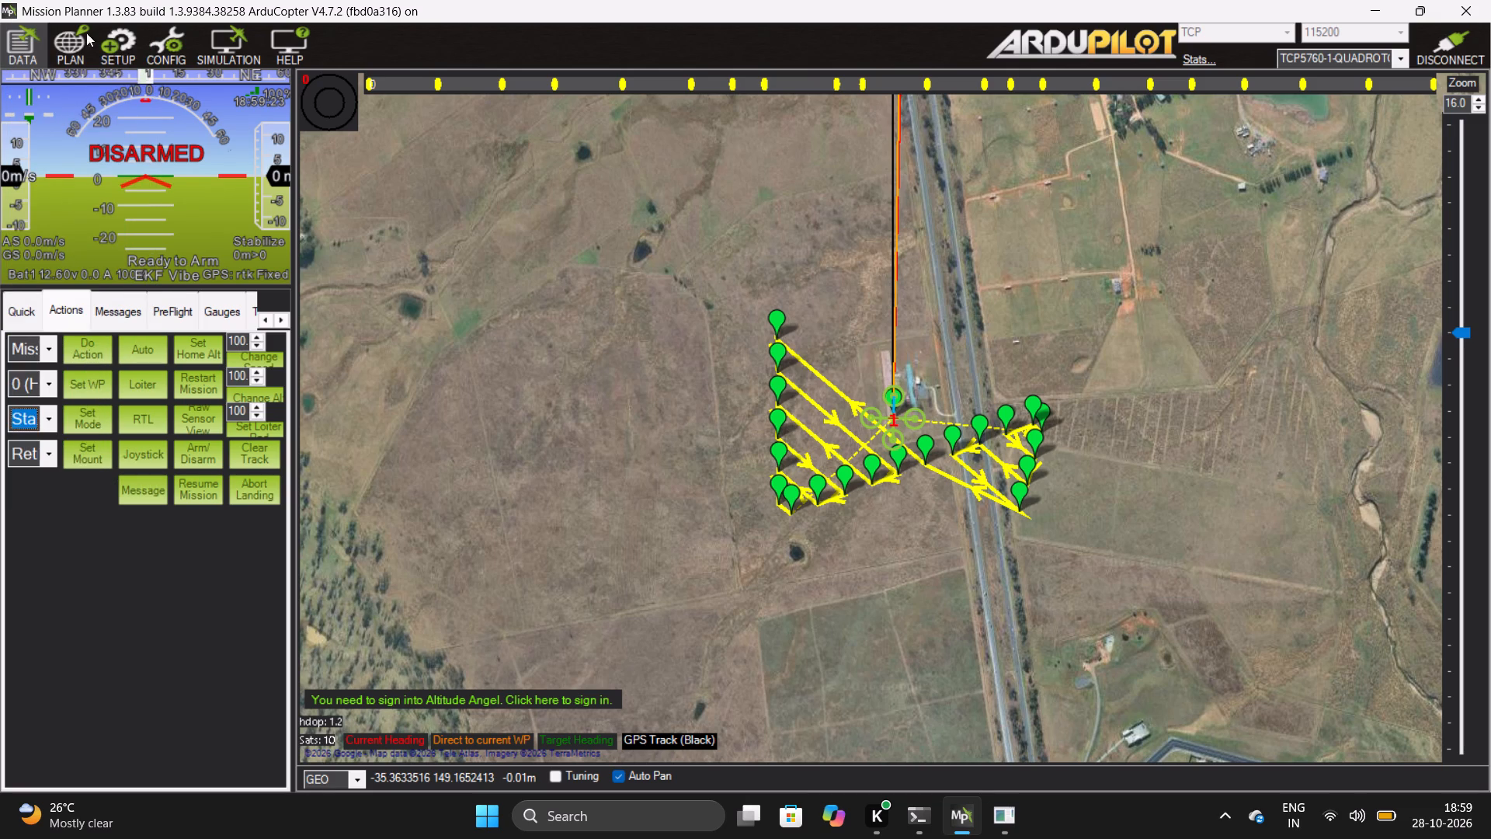
click(50, 454)
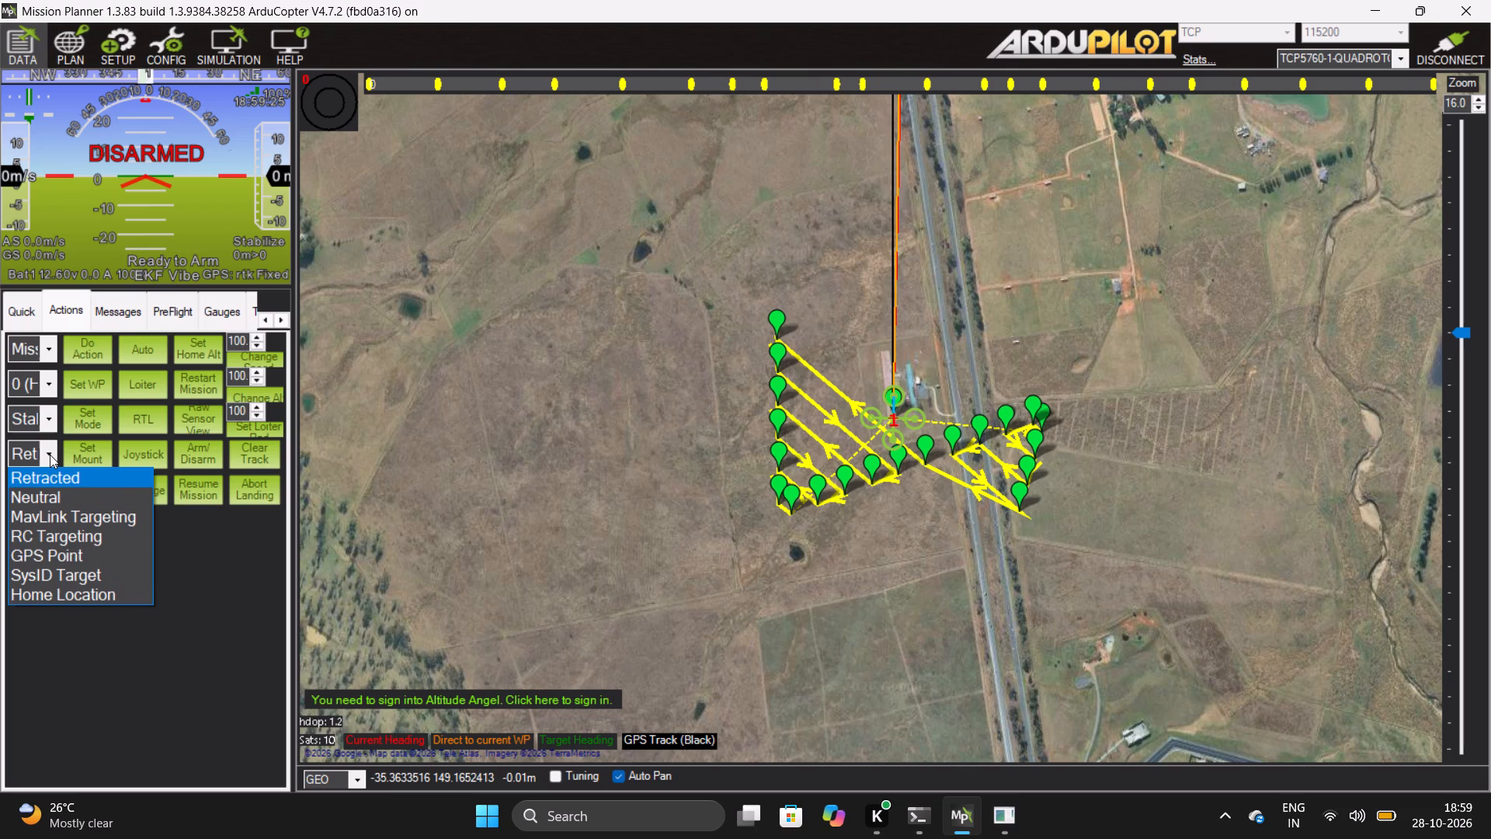
click(55, 601)
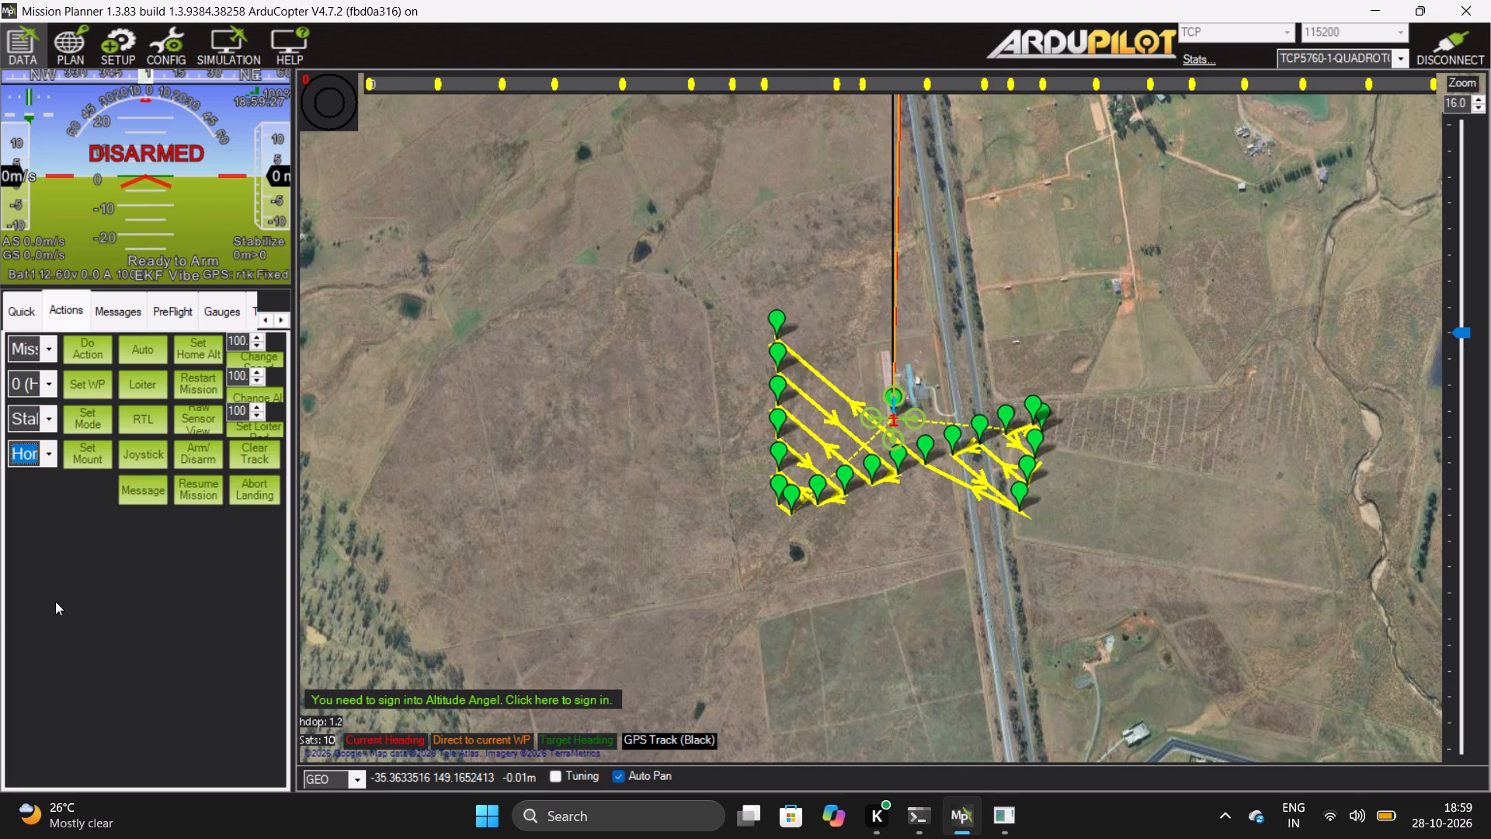
Switch the quadcopter to Loiter mode and arm it.
click(144, 382)
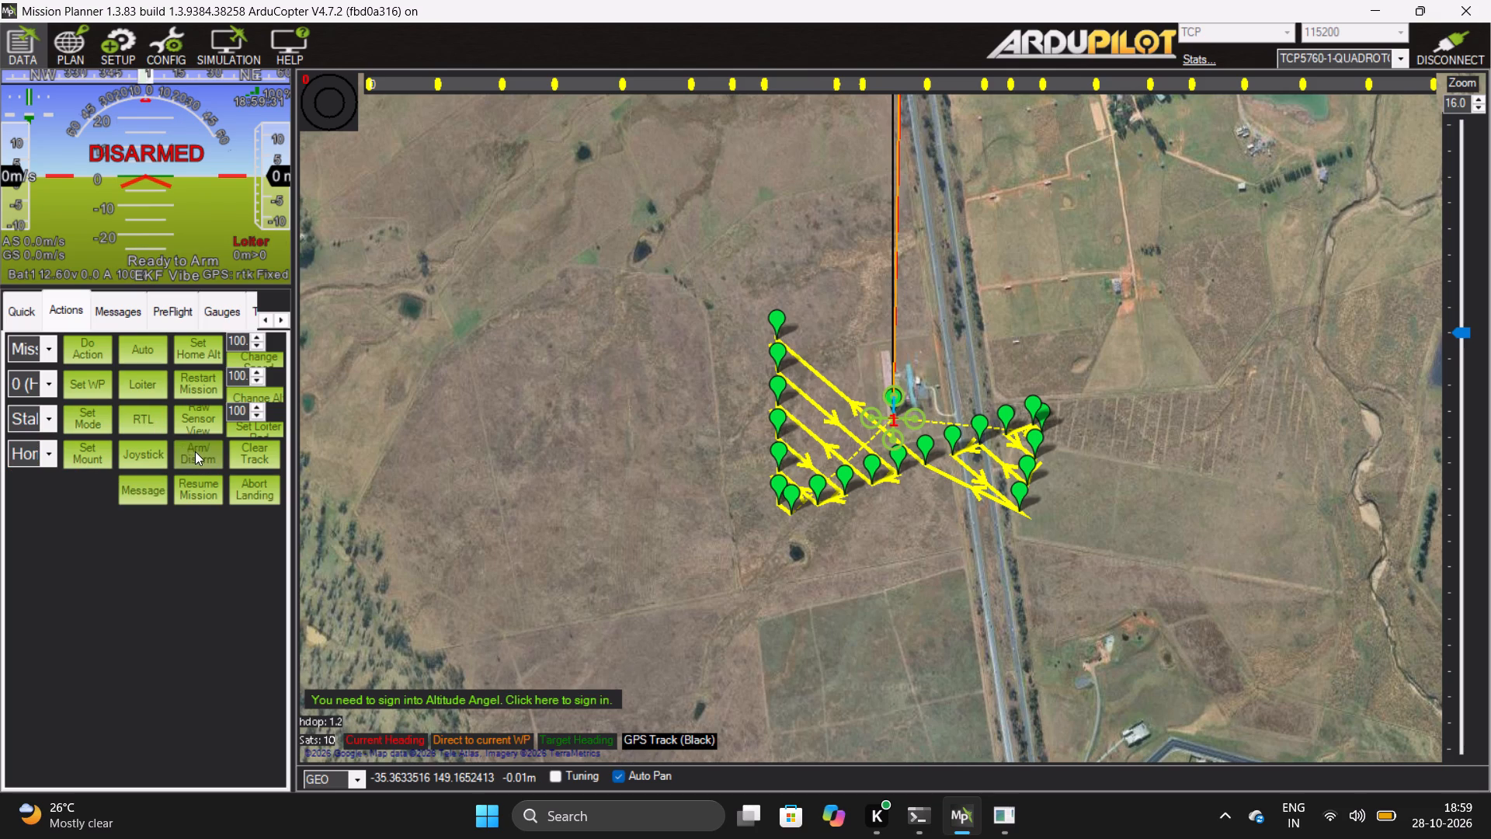
click(196, 451)
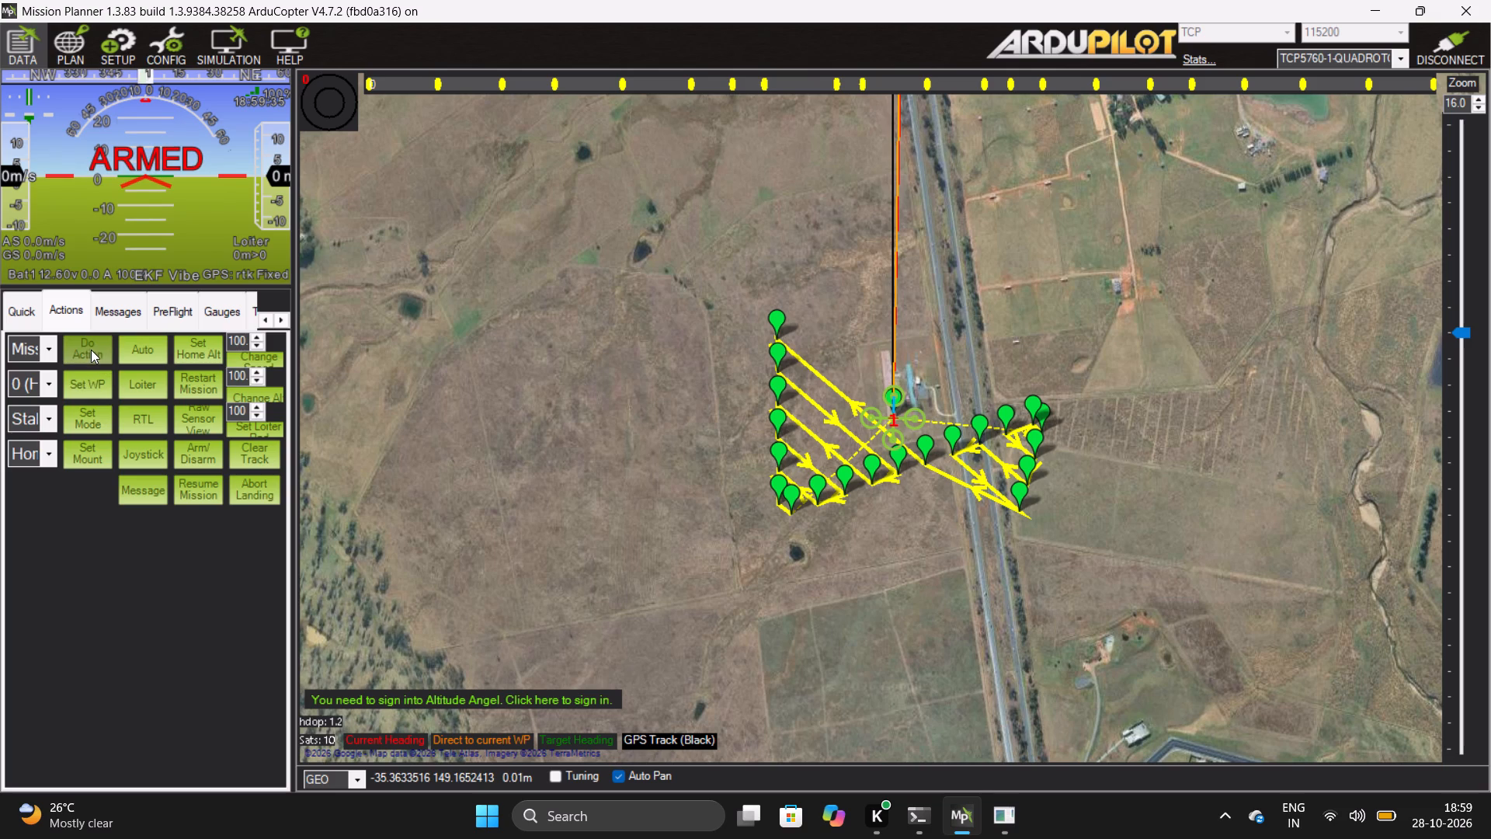
Execute the Mission_Start action to begin flying the survey mission.
click(92, 348)
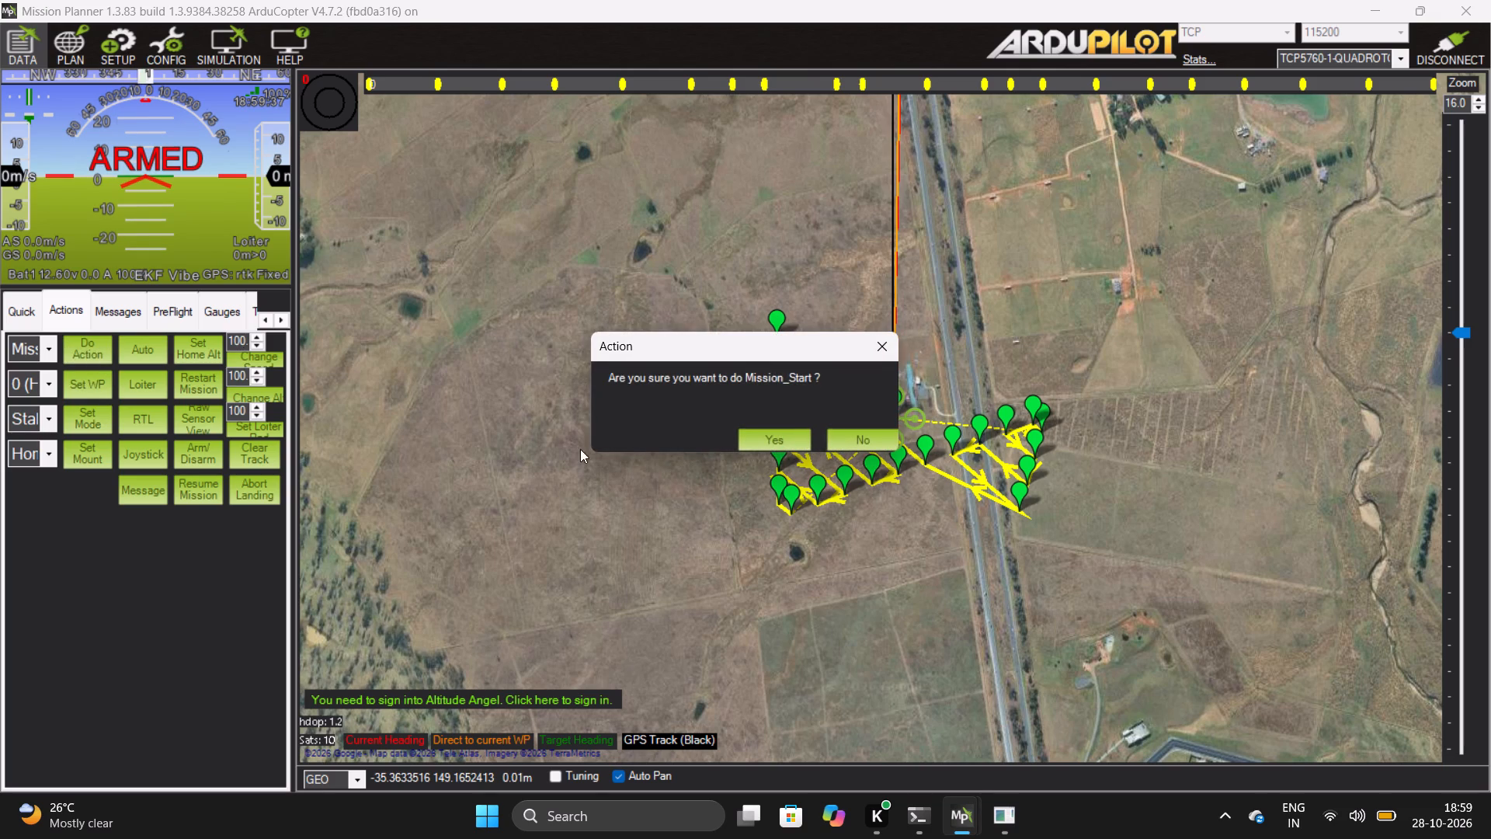
click(784, 445)
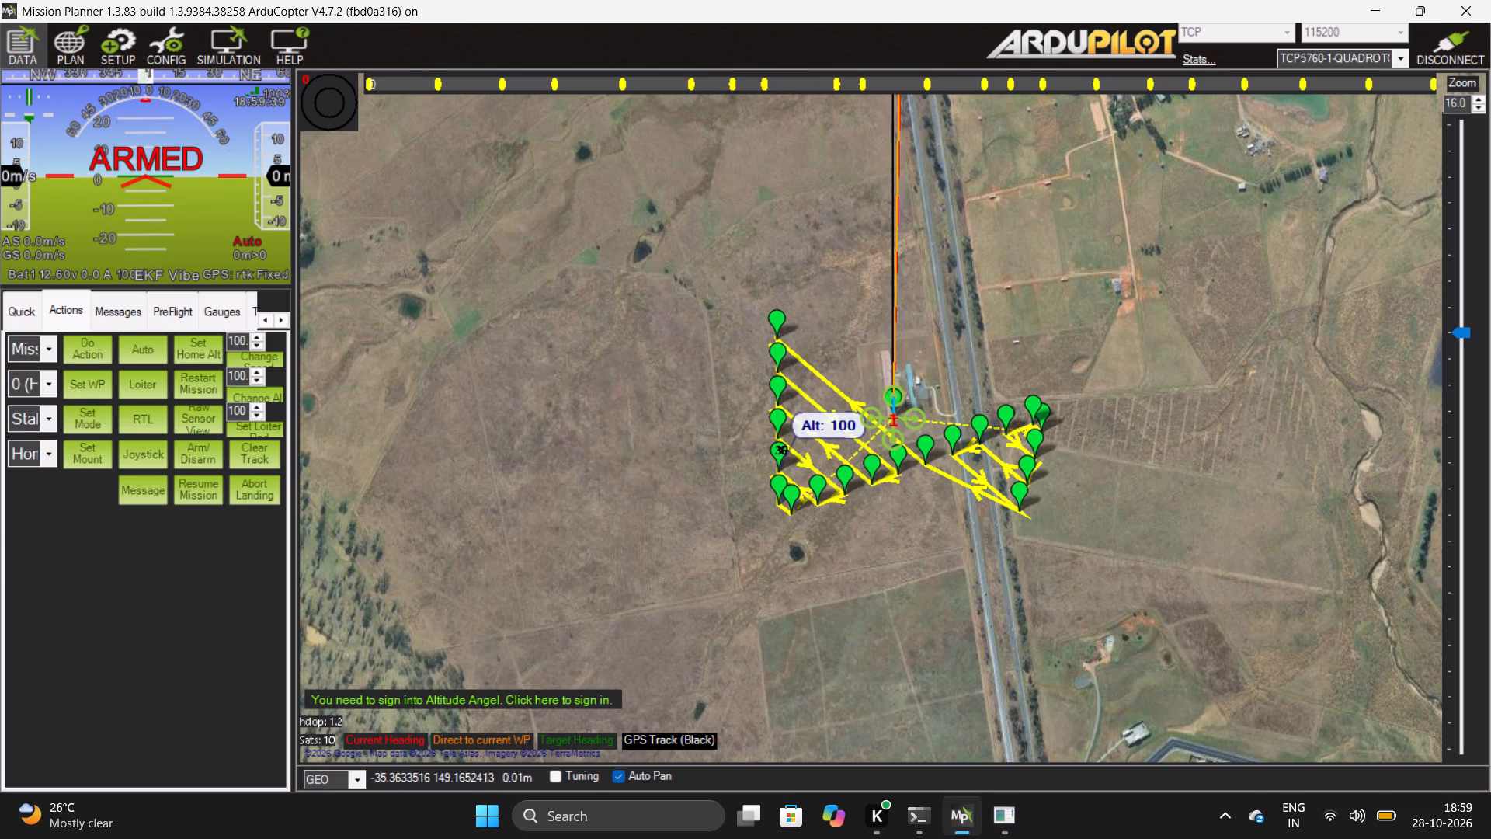